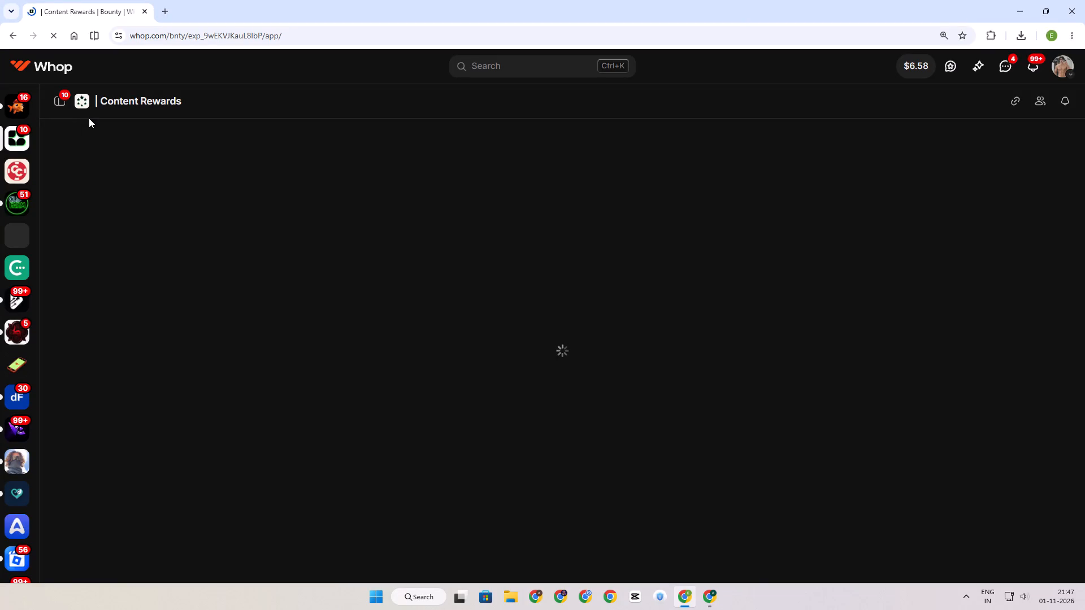
In YouTube Studio, refresh the Short's video analytics and view its realtime views for the last 48 hours.
click(712, 600)
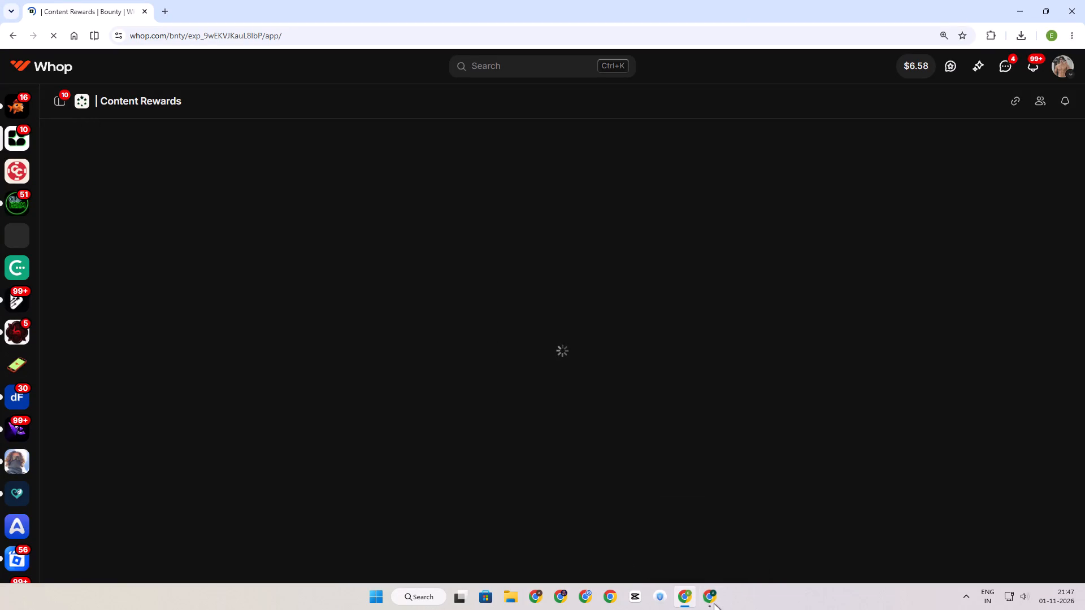
click(714, 603)
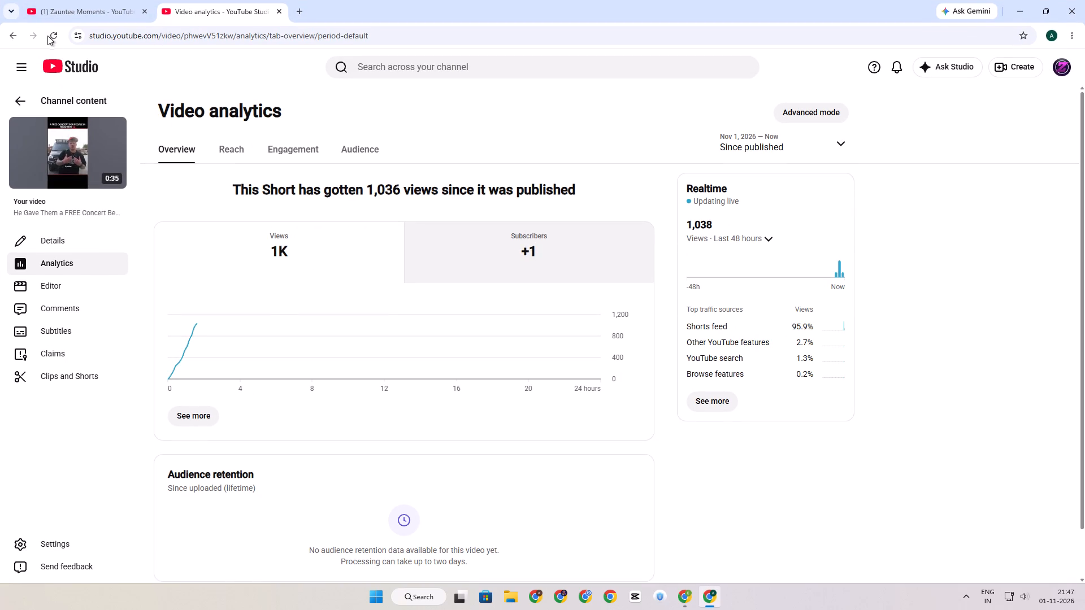
click(57, 39)
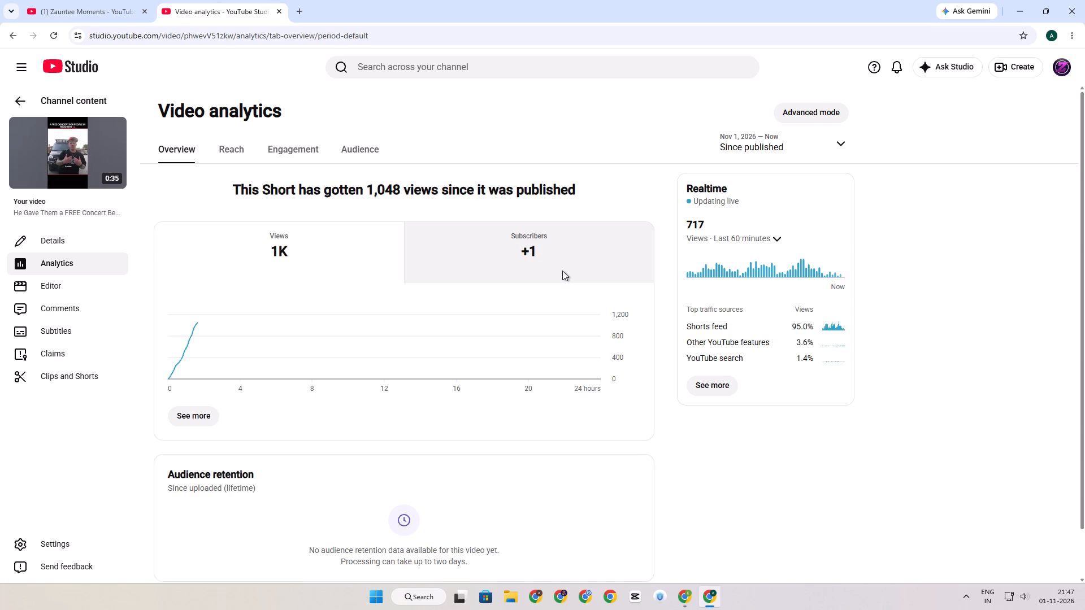
click(726, 245)
click(733, 253)
click(732, 234)
click(732, 239)
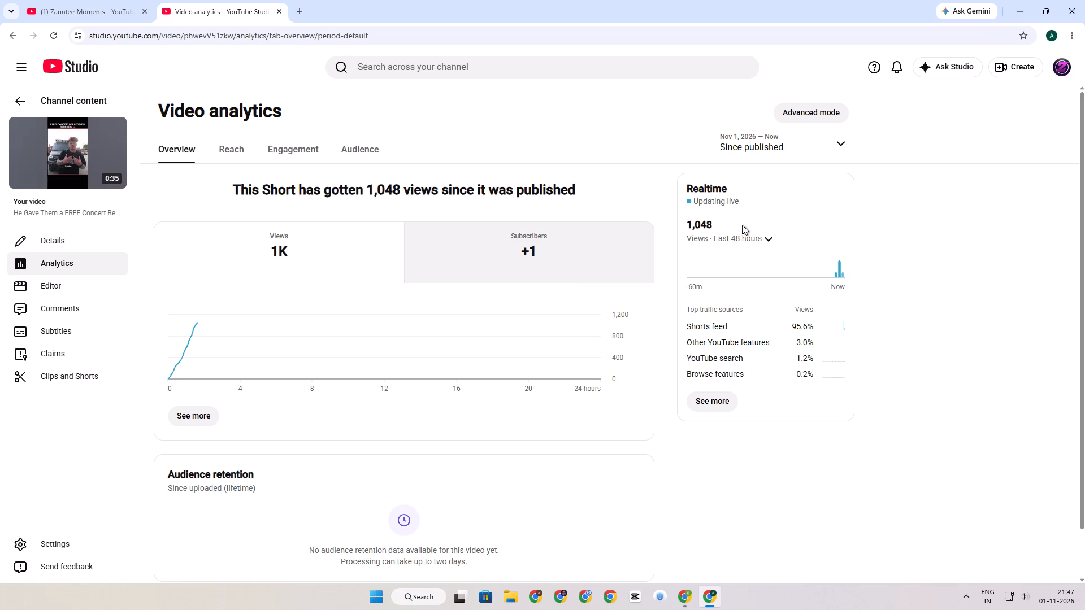
Back in Whop's Content Rewards, open the Streaming Zachariah USA Tour [VIRAL] campaign and review its payout rates, budget and creator requirements.
click(688, 594)
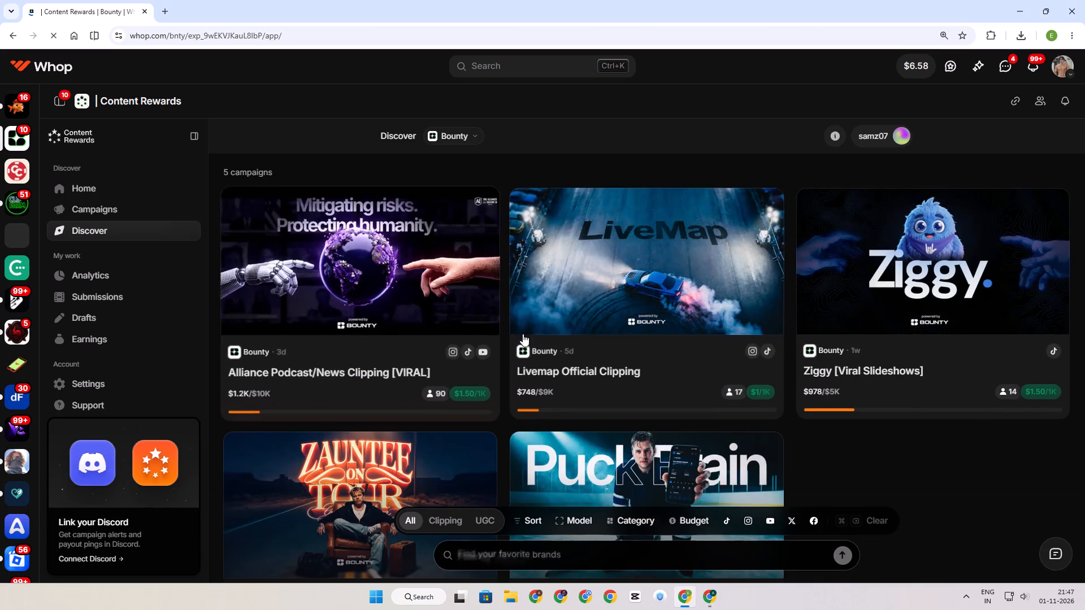
scroll(474, 371, down, 4)
click(369, 380)
double_click(371, 380)
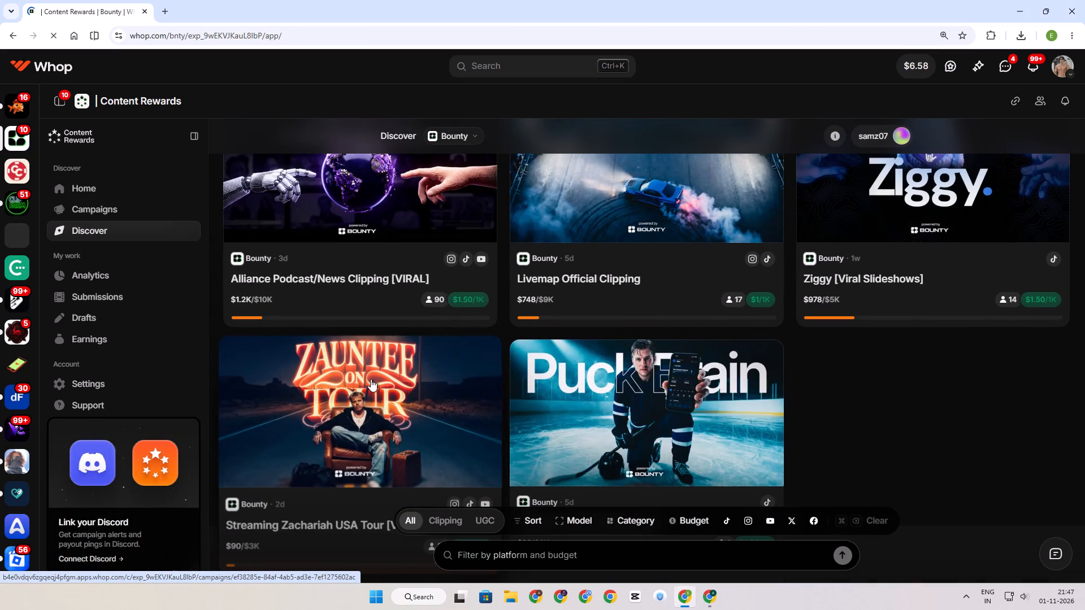
click(294, 434)
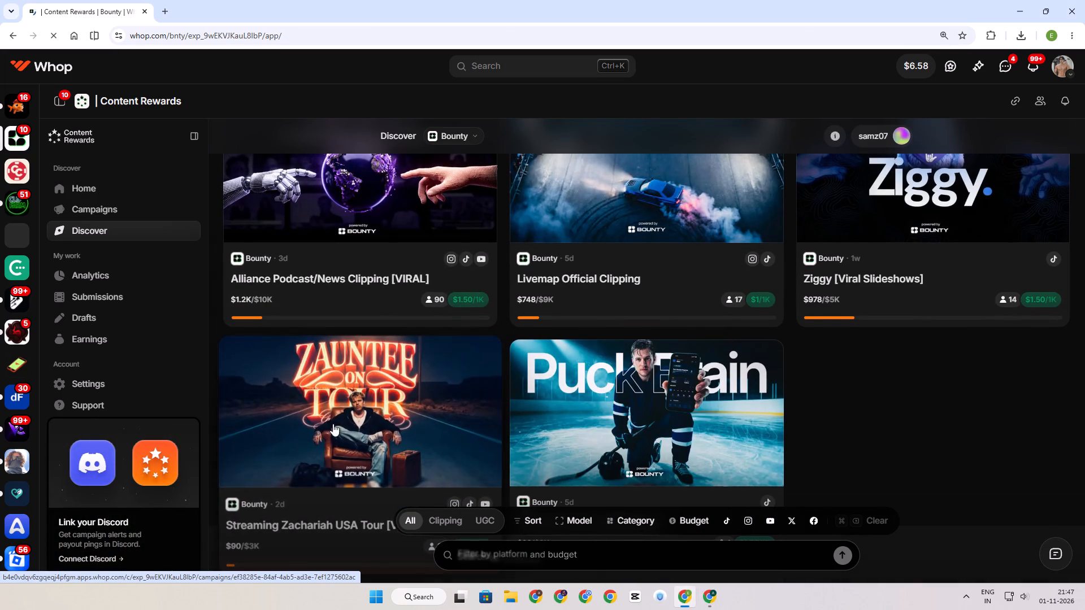
scroll(381, 419, down, 3)
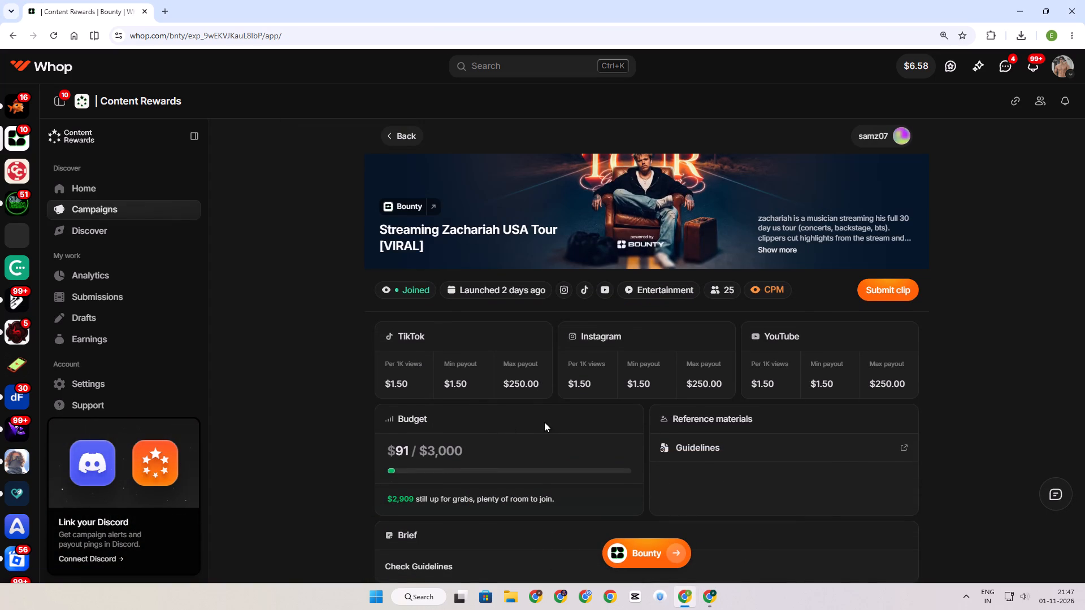
scroll(528, 413, down, 5)
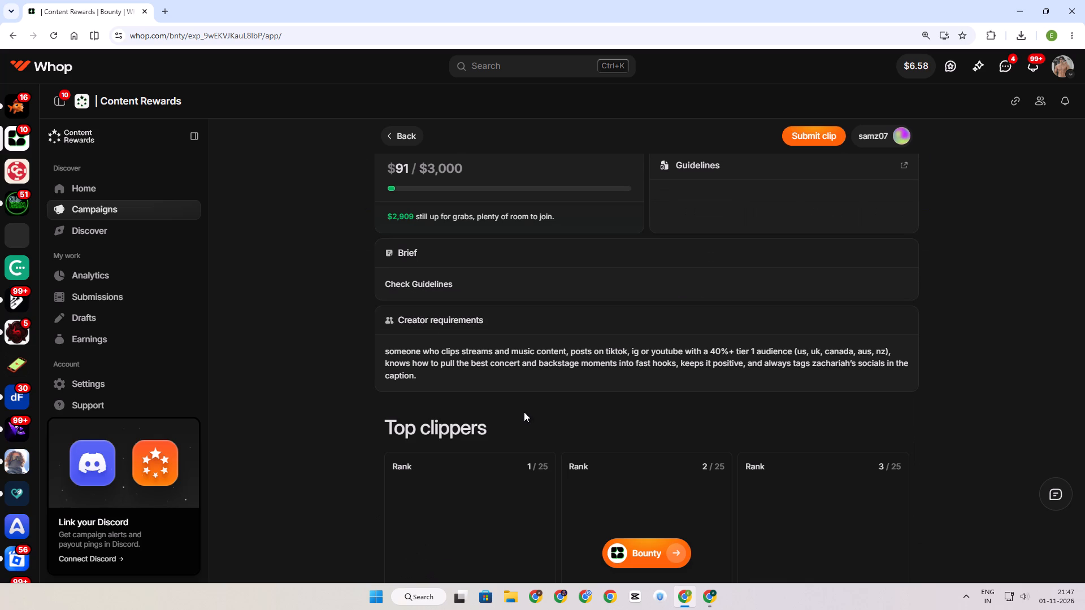
Open the campaign's Guidelines document and, while it loads, look over the campaign page's requirements, top clippers and views chart.
scroll(542, 414, up, 3)
click(722, 329)
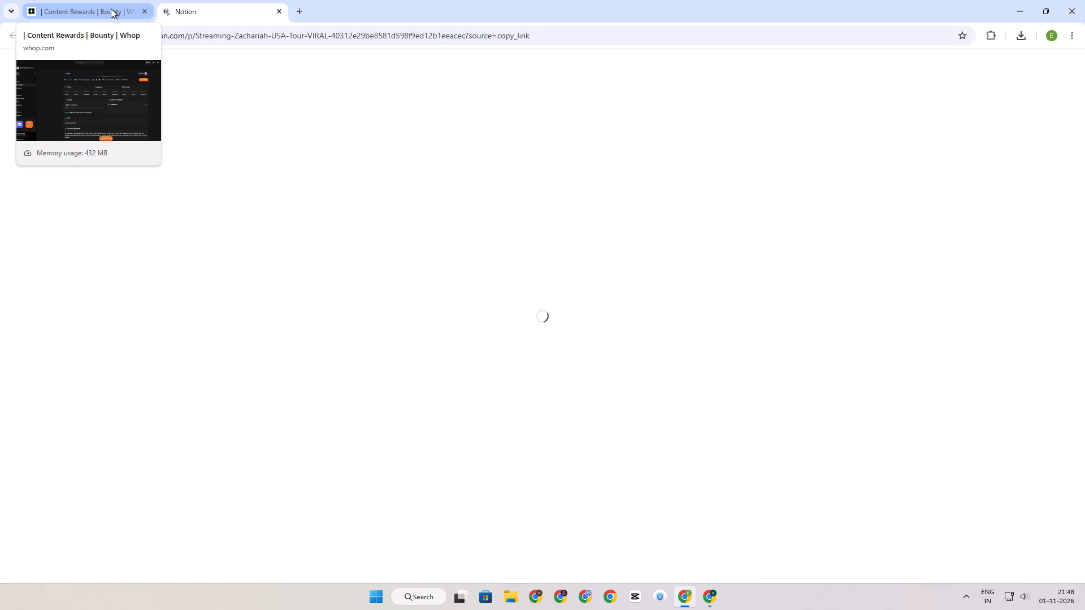
click(109, 8)
scroll(649, 390, down, 1)
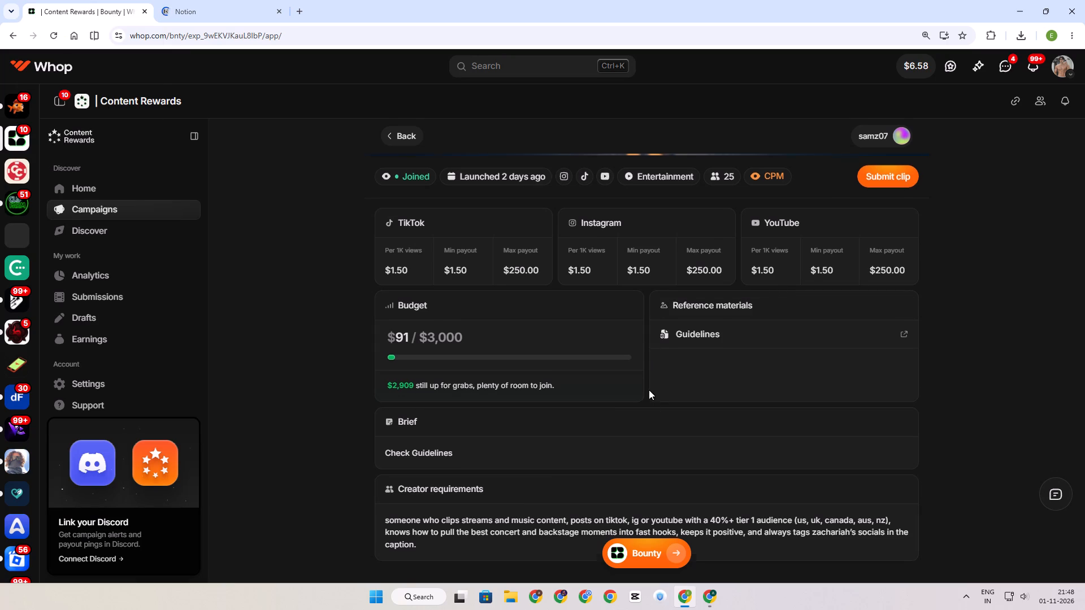
scroll(649, 390, down, 5)
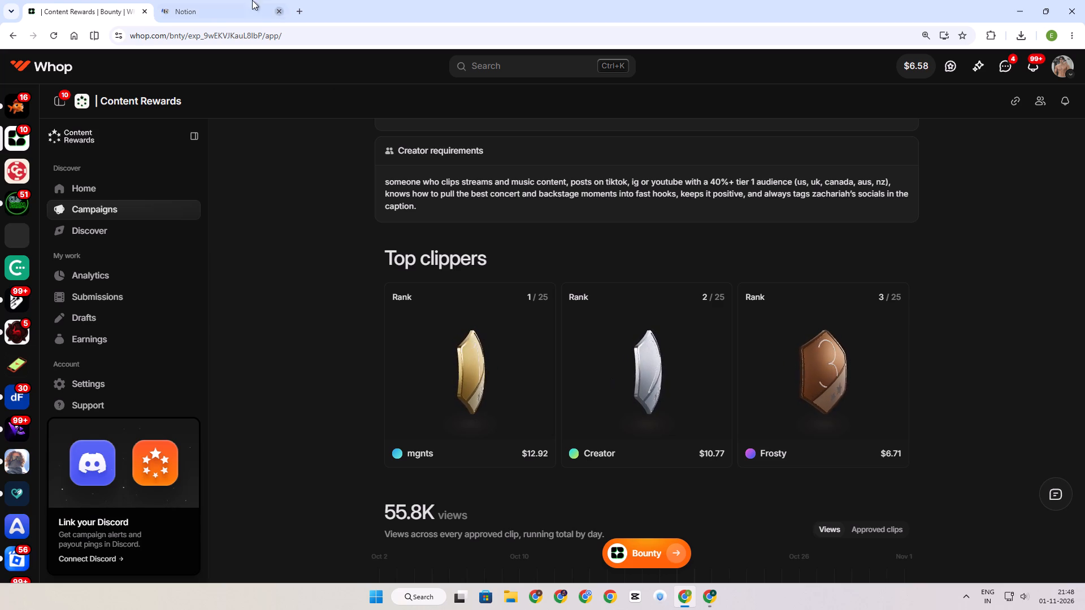
click(214, 3)
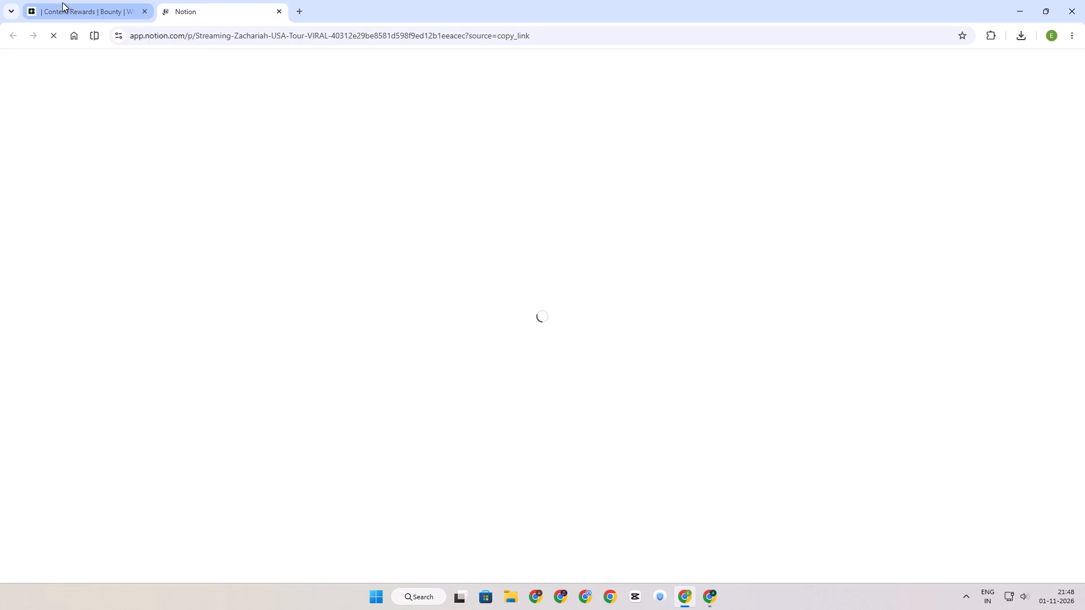
click(62, 2)
scroll(646, 359, down, 5)
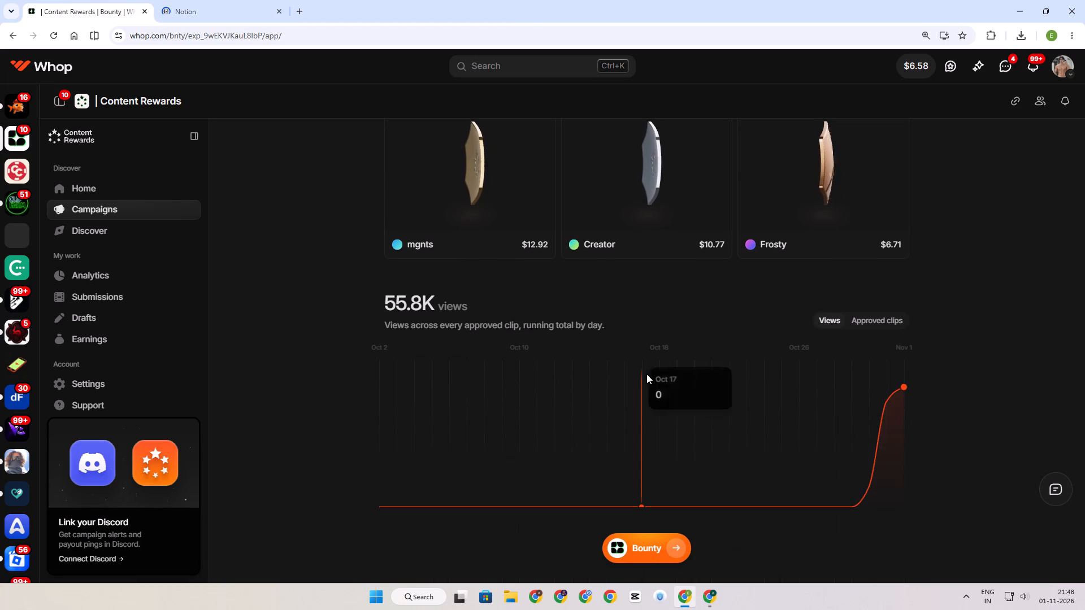
scroll(591, 469, up, 10)
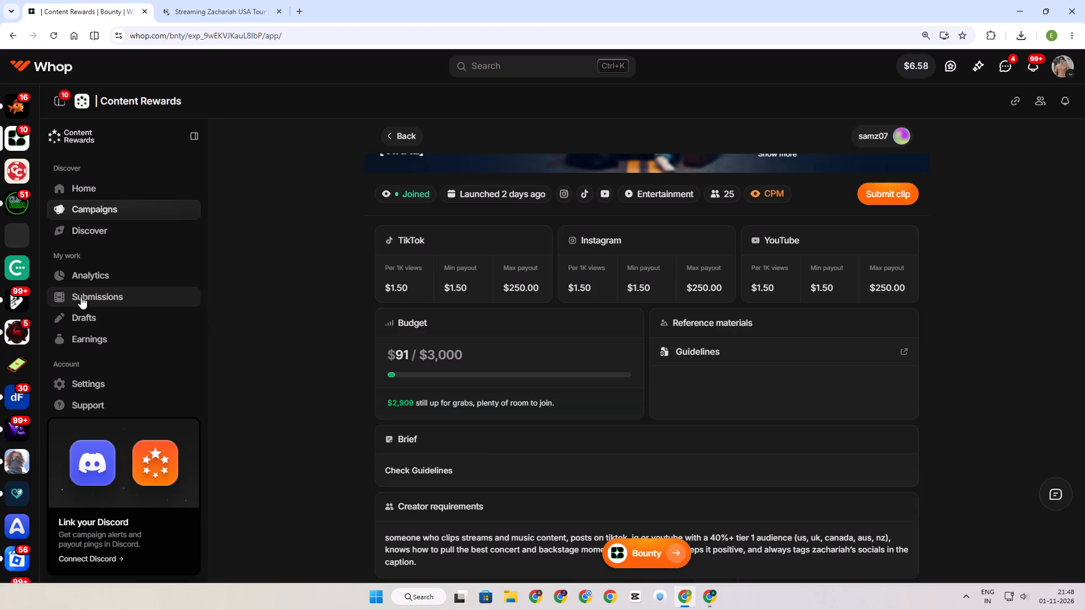
Open the payout details of the pending Streaming Zachariah USA Tour clip in Submissions and read its payment terms.
click(81, 297)
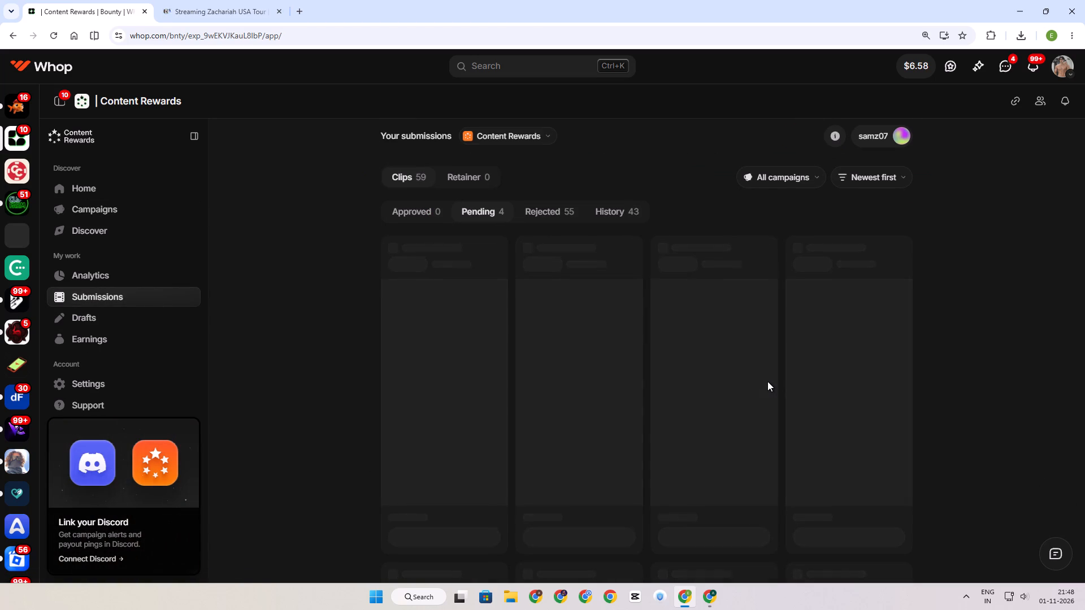
click(459, 535)
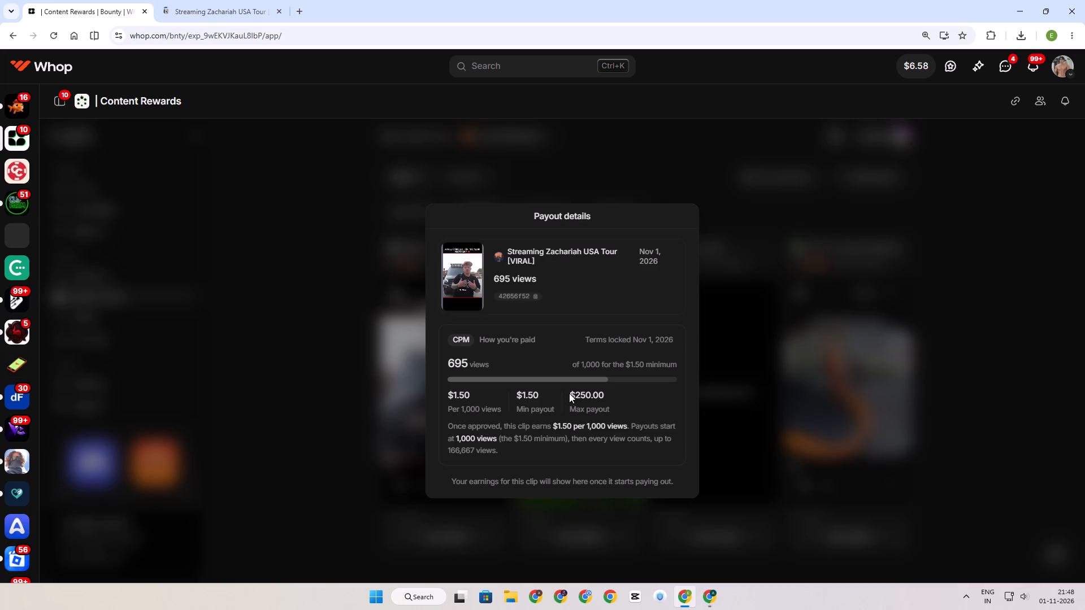
drag(567, 394, 611, 397)
click(611, 400)
drag(500, 436, 484, 446)
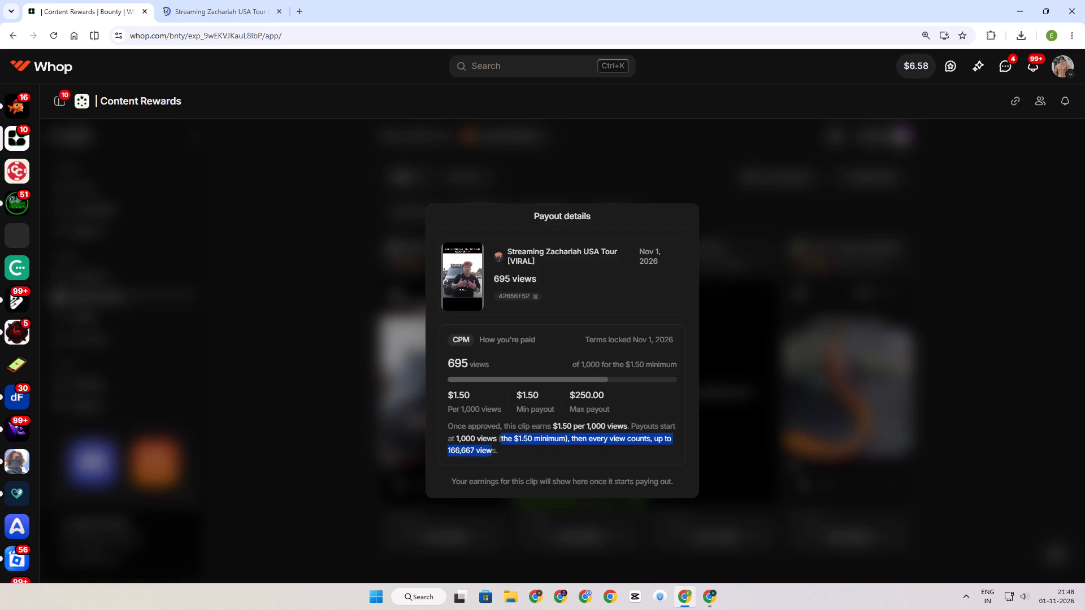
drag(484, 446, 518, 455)
click(518, 455)
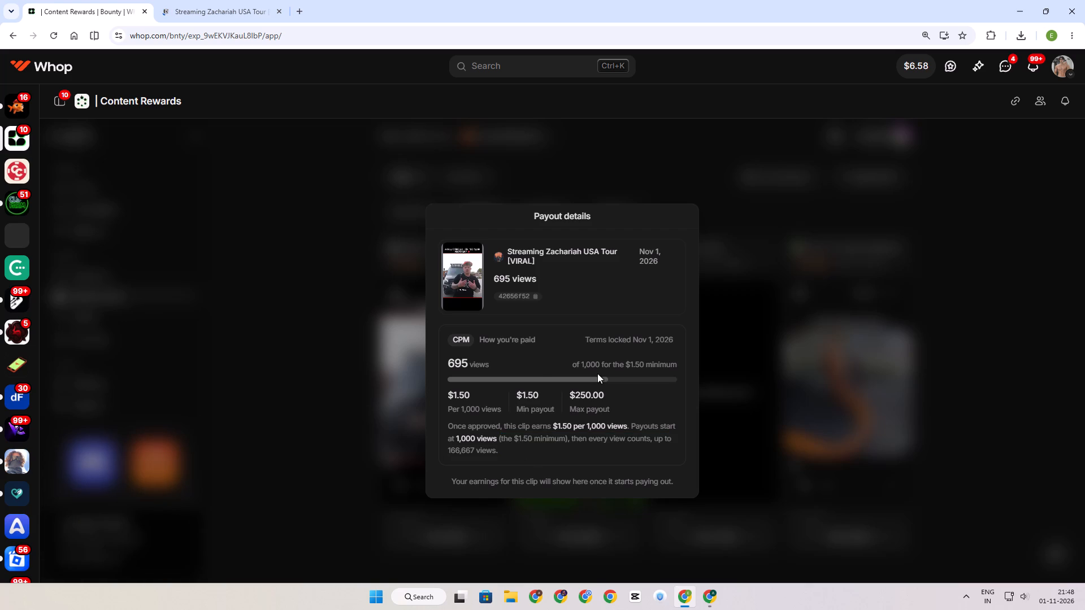
click(585, 341)
click(518, 341)
scroll(554, 376, up, 3)
click(353, 216)
Read the campaign guidelines in Notion and try the Twitch link to the source footage.
click(197, 7)
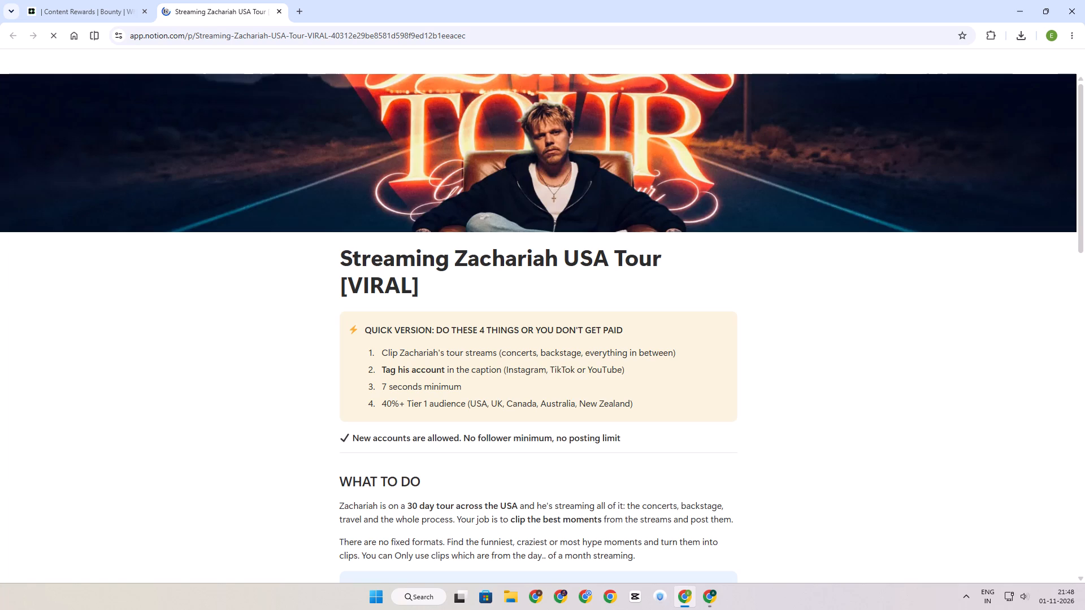
scroll(633, 551, down, 9)
scroll(537, 420, up, 1)
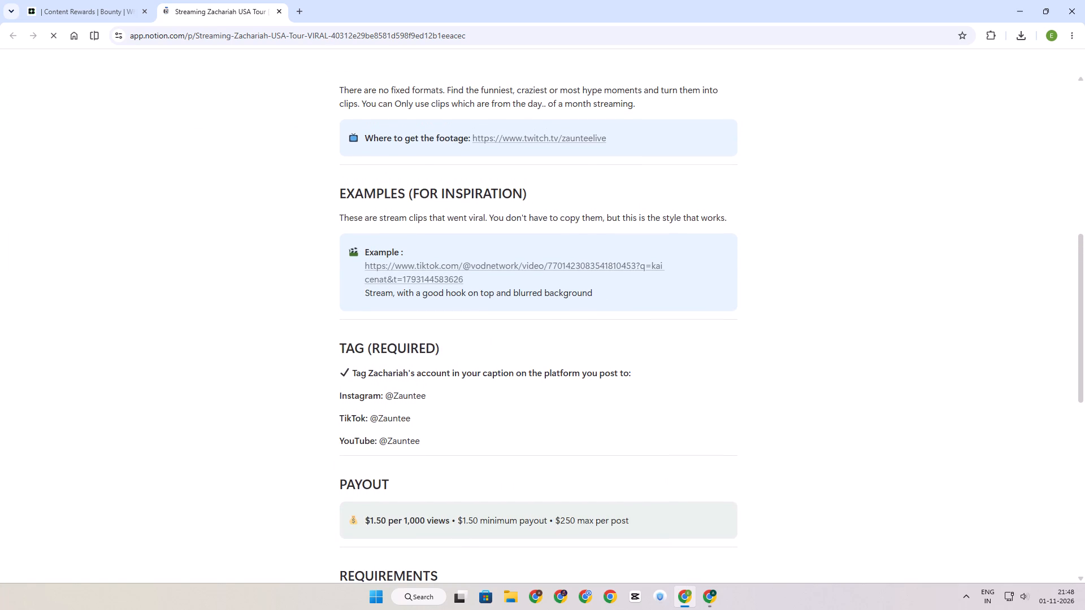
click(553, 139)
click(415, 15)
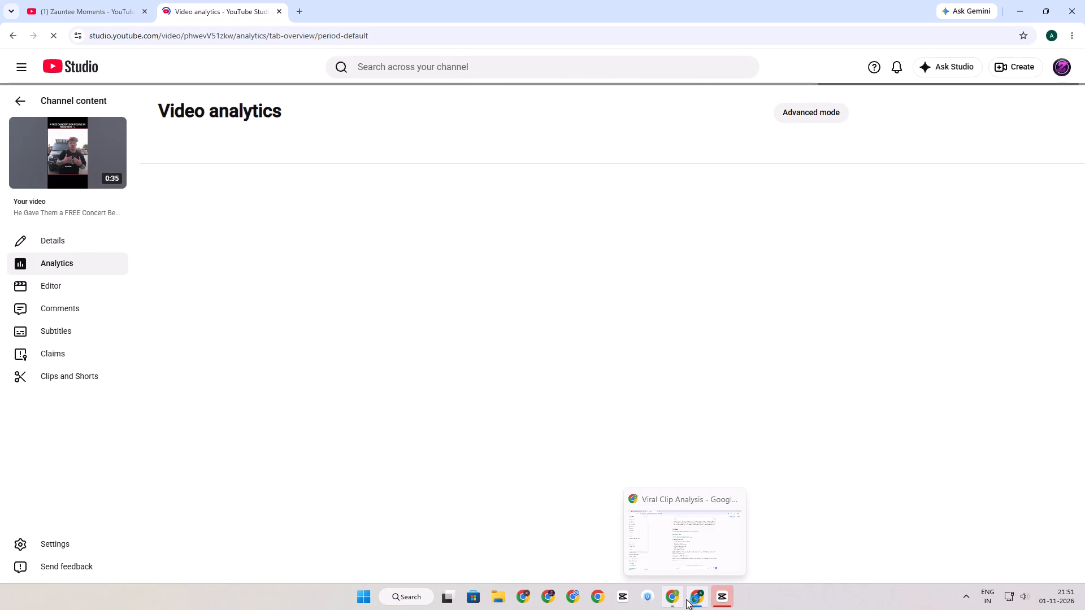
click(722, 591)
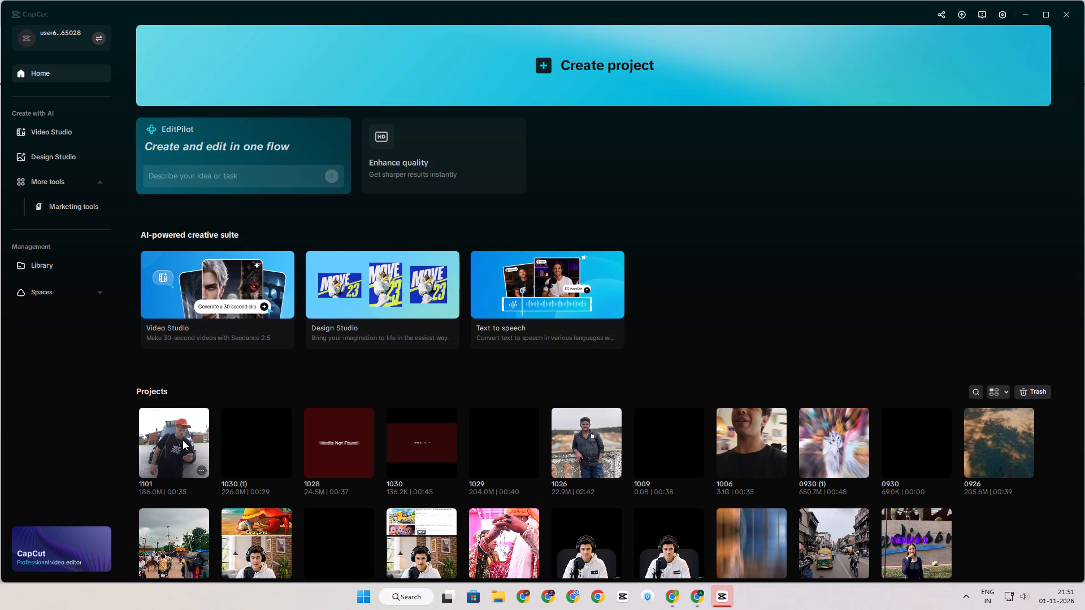
click(524, 72)
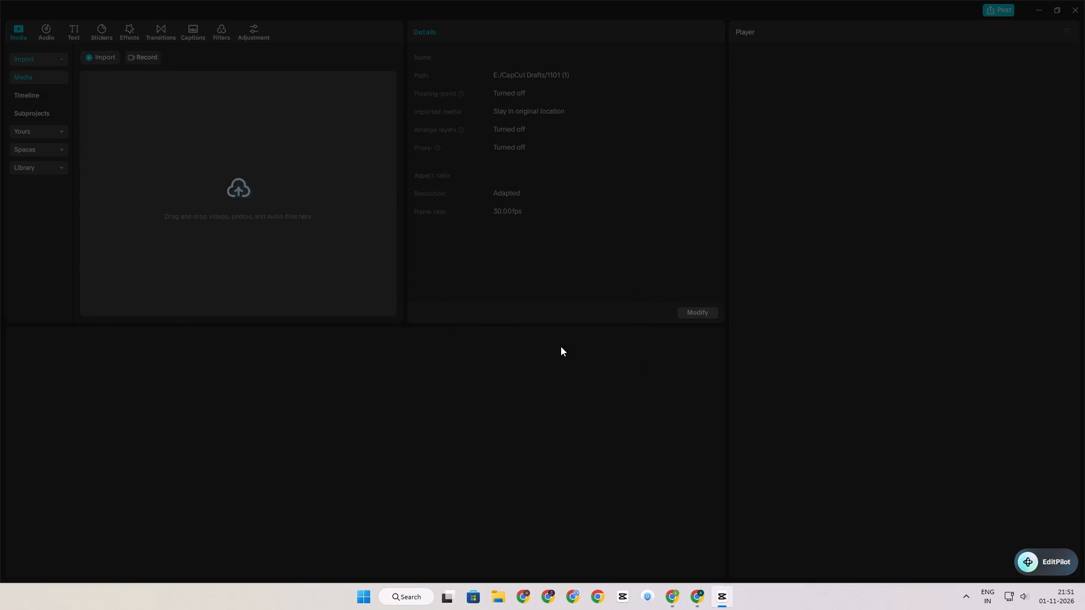
Return to YouTube Studio and check the Short's realtime views for the last 60 minutes and last 48 hours.
click(693, 594)
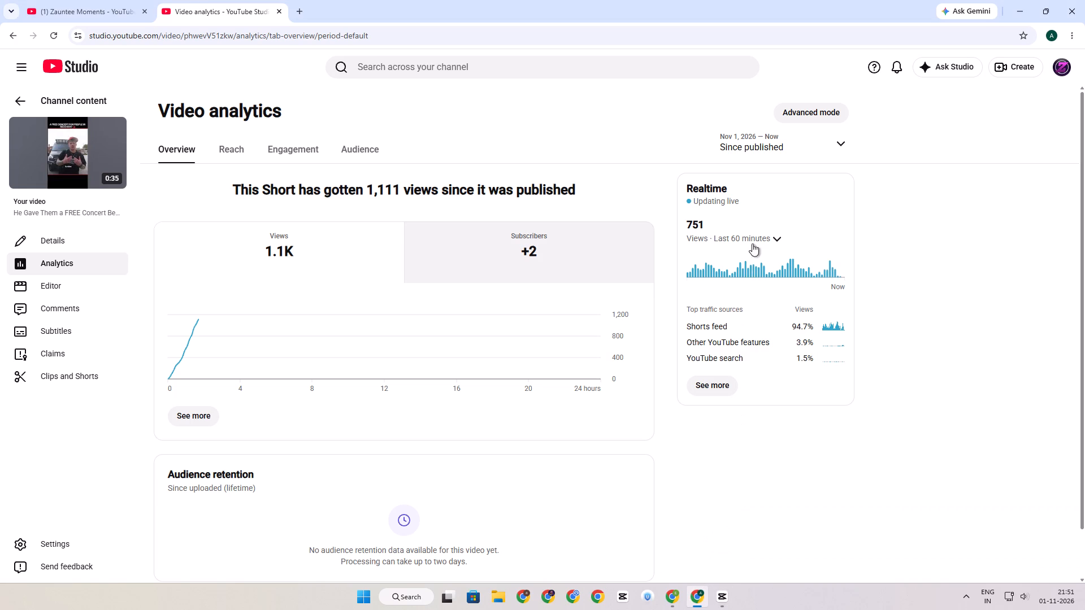
click(749, 240)
click(746, 259)
double_click(736, 237)
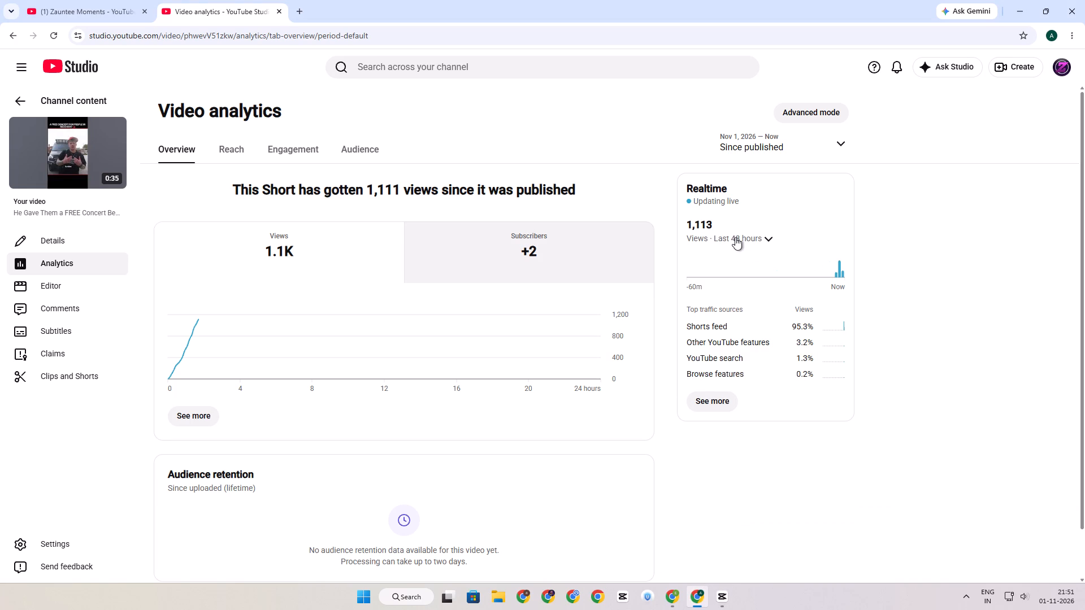
In CapCut, import the "DAY 1 of a MONTH OF STREAMING" video from Downloads and place it at the start of the timeline.
click(721, 597)
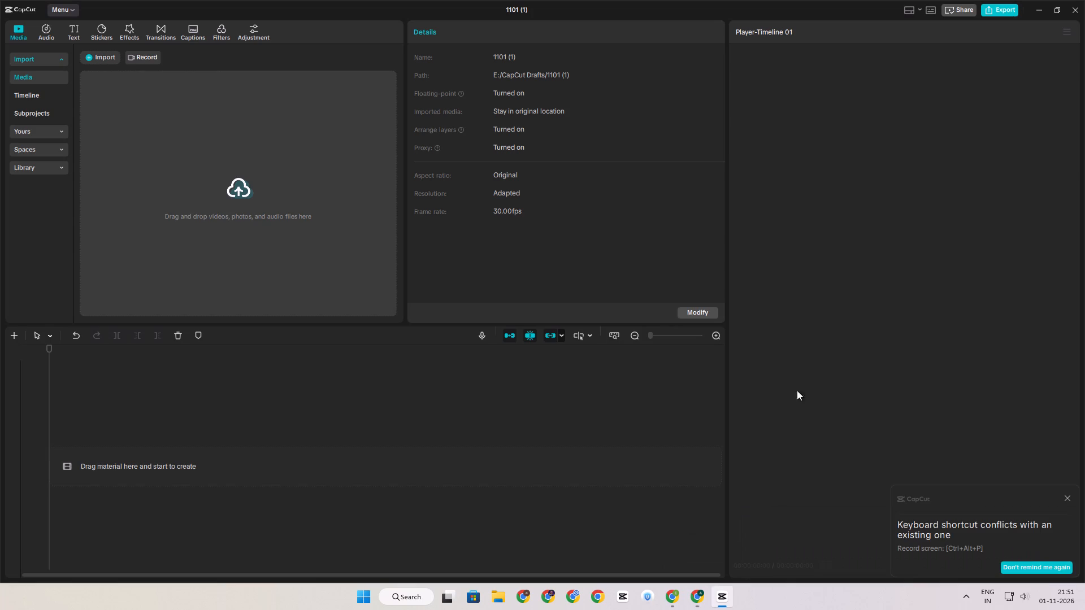
click(203, 194)
click(223, 196)
click(220, 201)
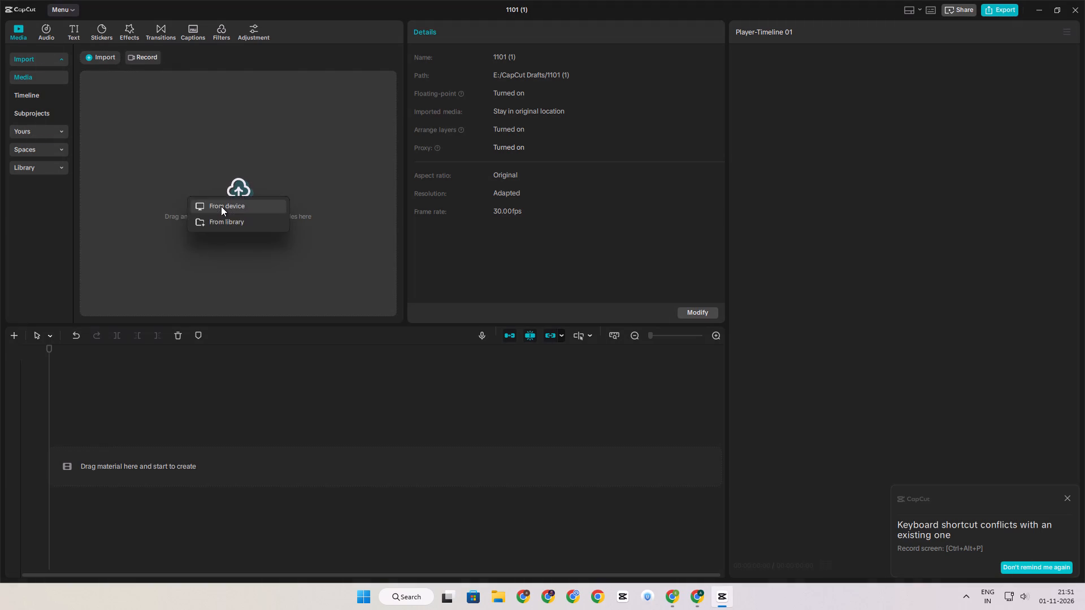
click(221, 207)
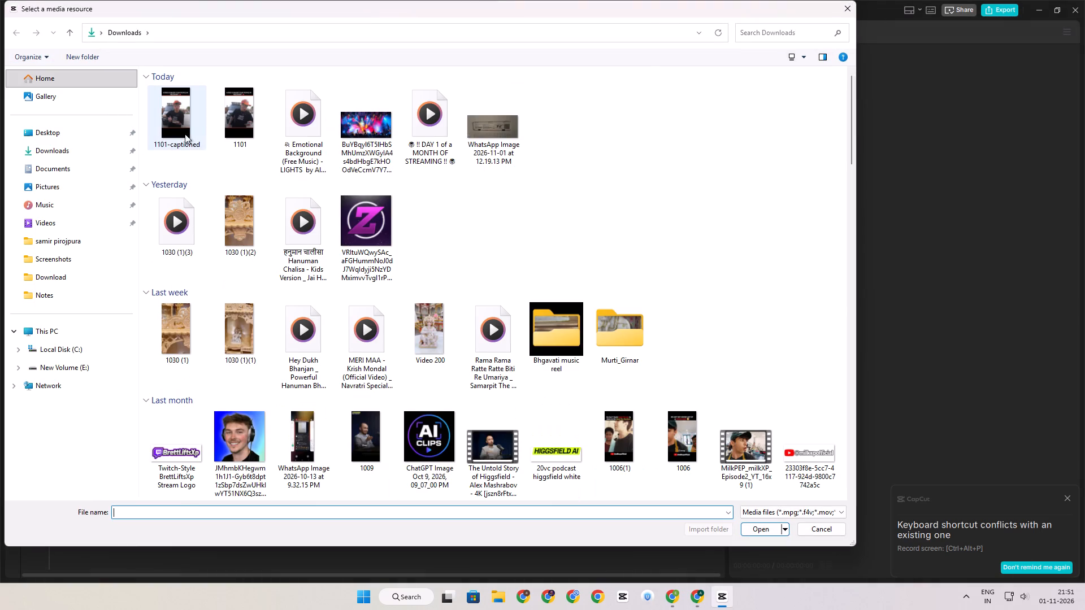
double_click(424, 134)
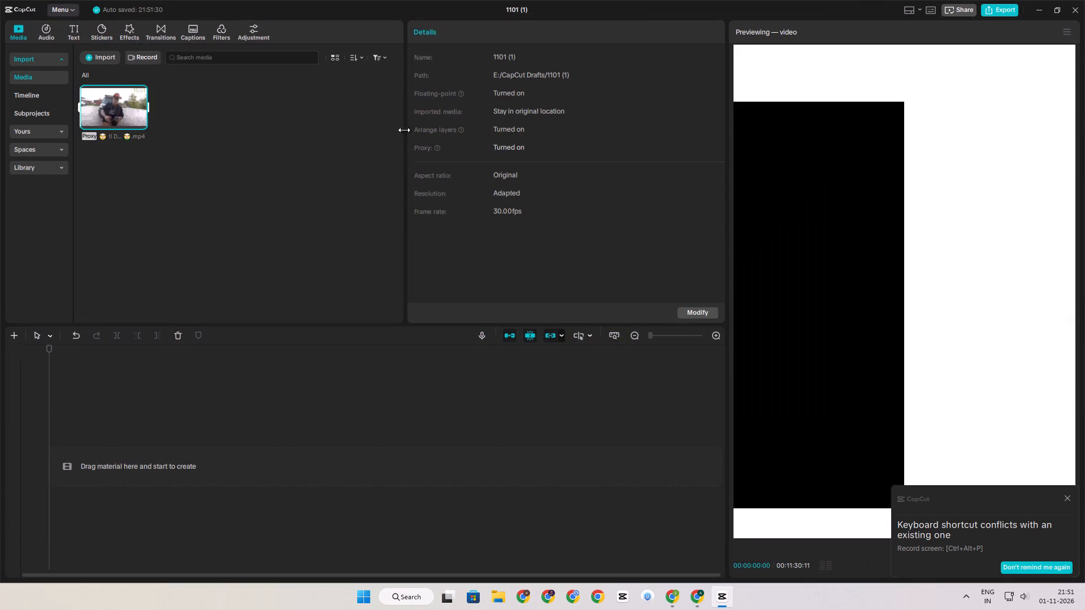
drag(110, 106, 123, 404)
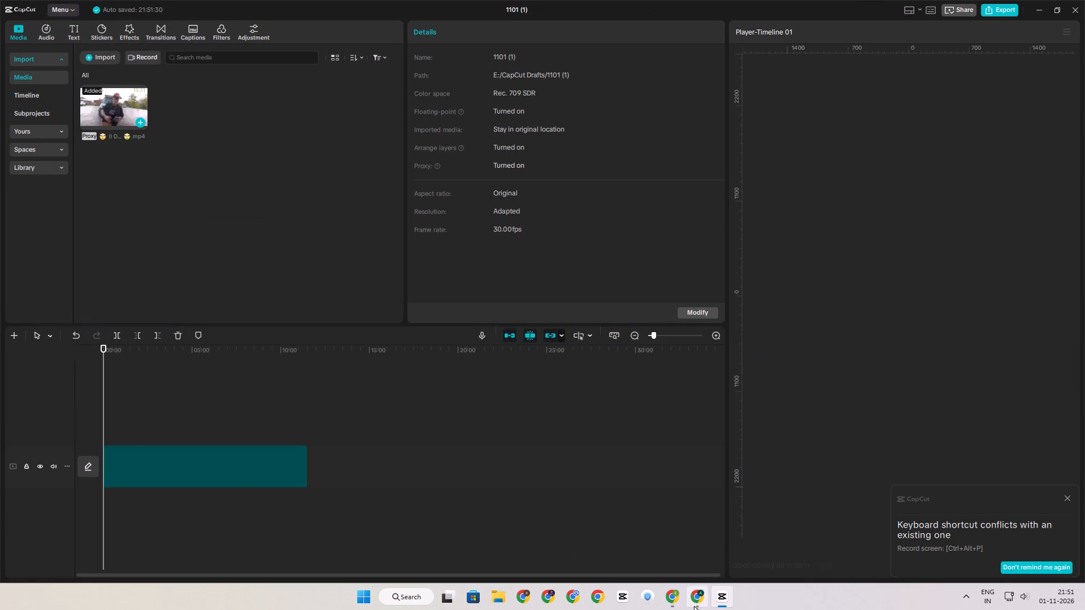
Check the video 2 clip timing in the ChatGPT chat and return to CapCut.
click(694, 604)
click(669, 598)
drag(669, 598, 704, 597)
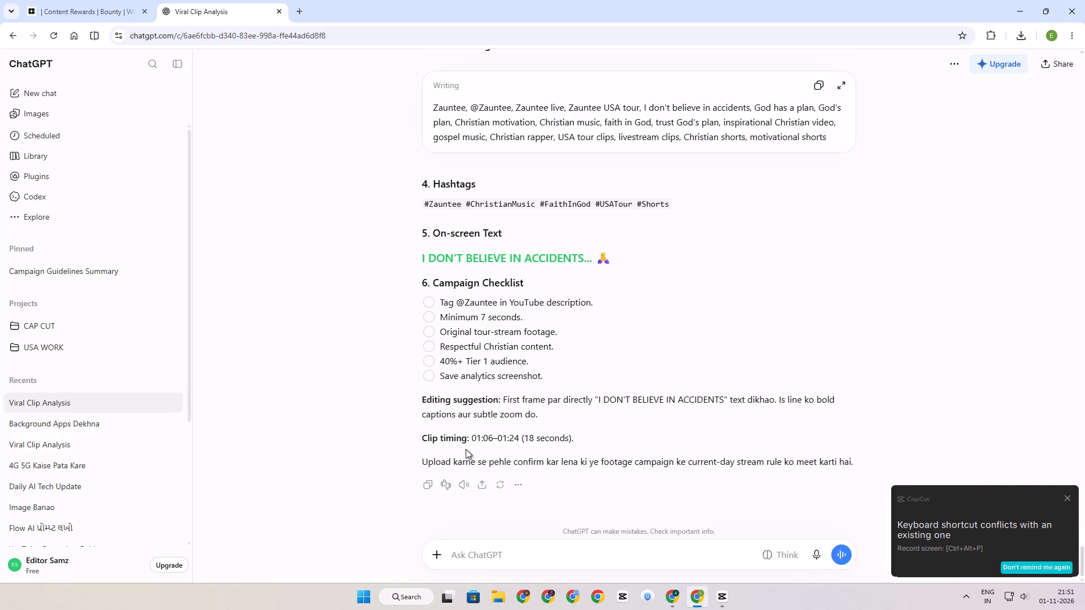
click(718, 592)
Zoom into the timeline, move the playhead to about 01:06, and dismiss the keyboard shortcut conflict notice.
ctrl+scroll(155, 425, up, 17)
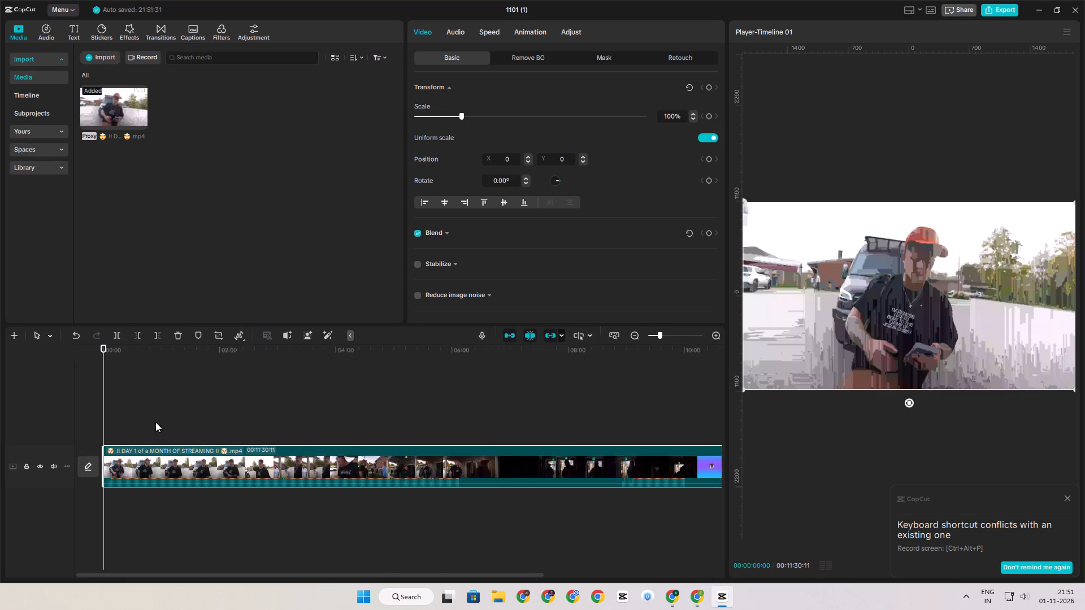
ctrl+scroll(155, 422, up, 5)
click(155, 422)
drag(155, 422, 261, 429)
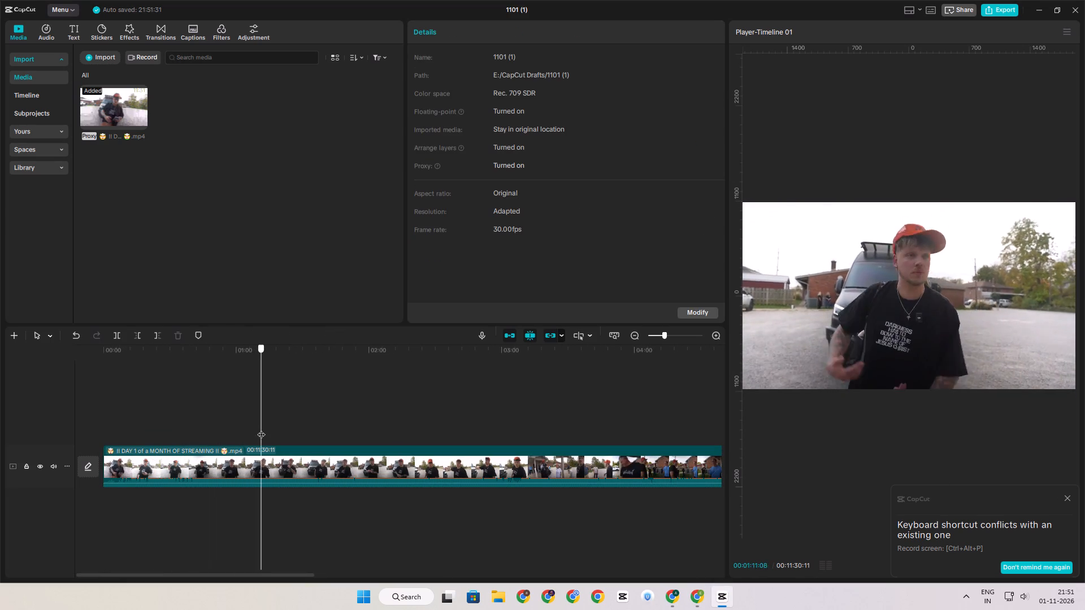
drag(261, 429, 250, 430)
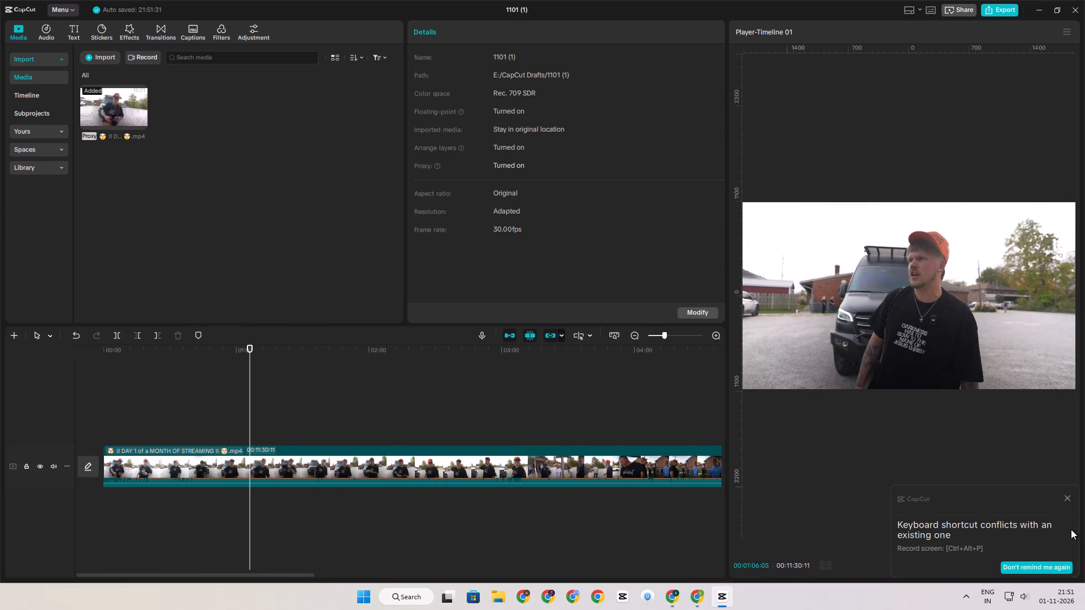
click(1064, 495)
key(Down)
key(Left)
key(Left)
key(Left)
click(1067, 499)
key(Left)
key(Left)
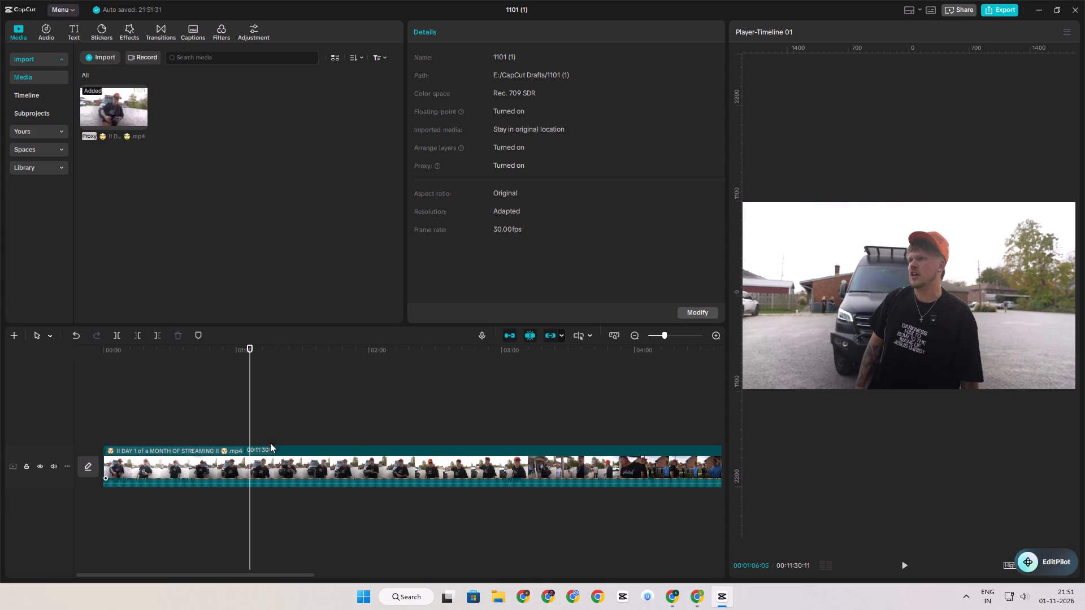
Play the footage from about 01:05 to locate where the second clip begins.
click(250, 428)
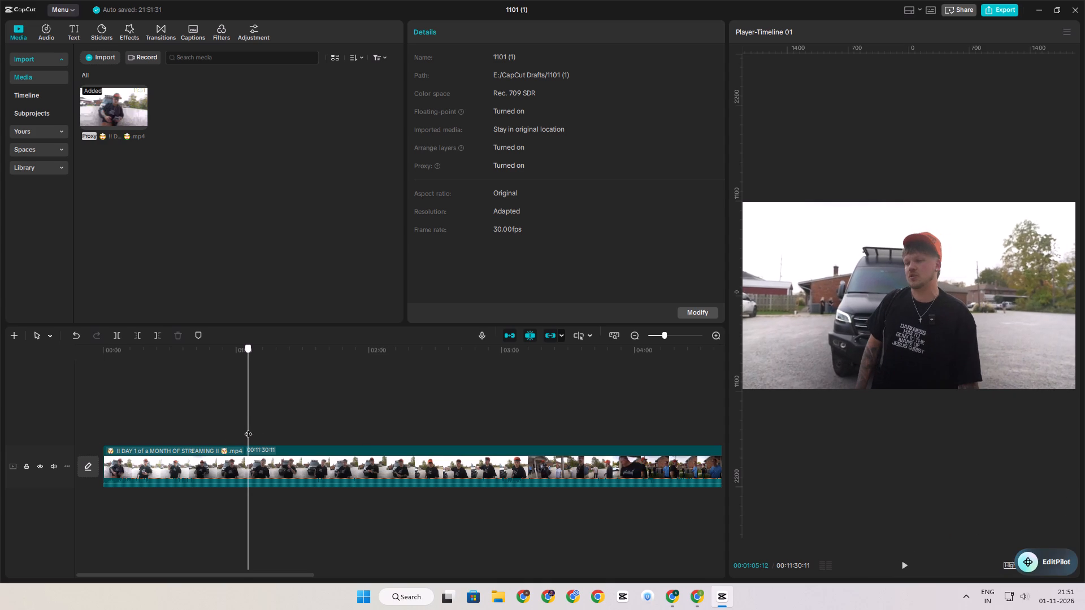
key(space)
scroll(310, 479, up, 5)
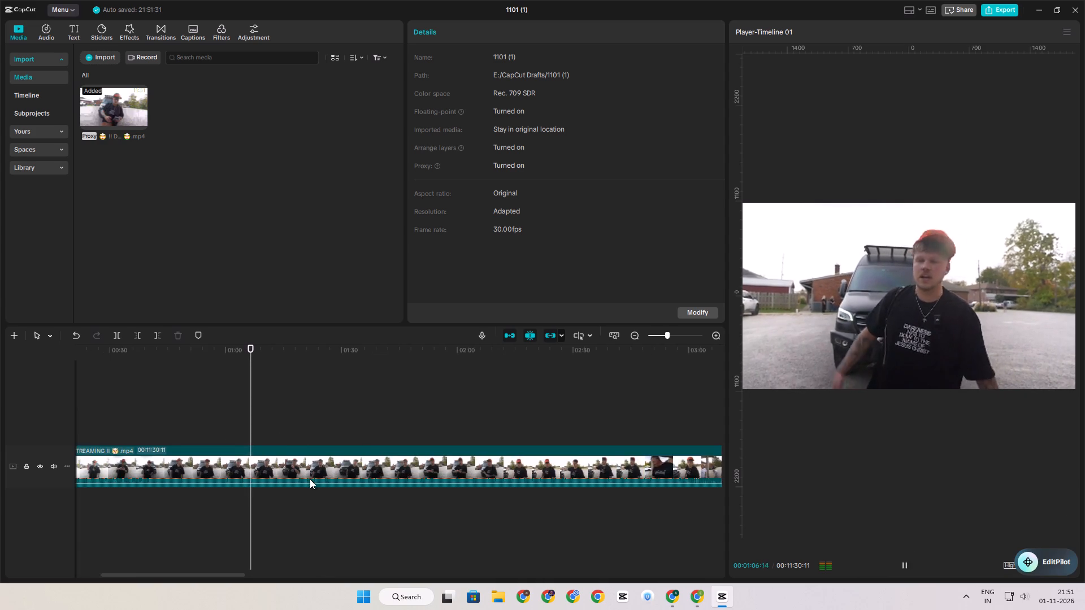
scroll(310, 479, up, 6)
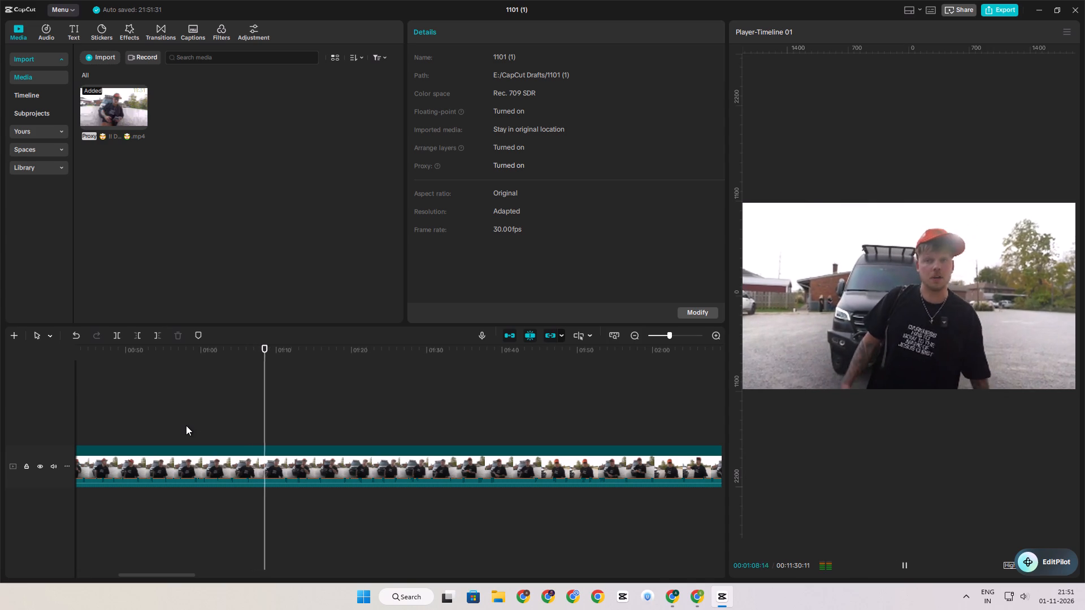
key(space)
key(space)
key(space)
Recheck the video 2 clip timing in ChatGPT and replay the CapCut footage around 01:02 to 01:10.
click(692, 605)
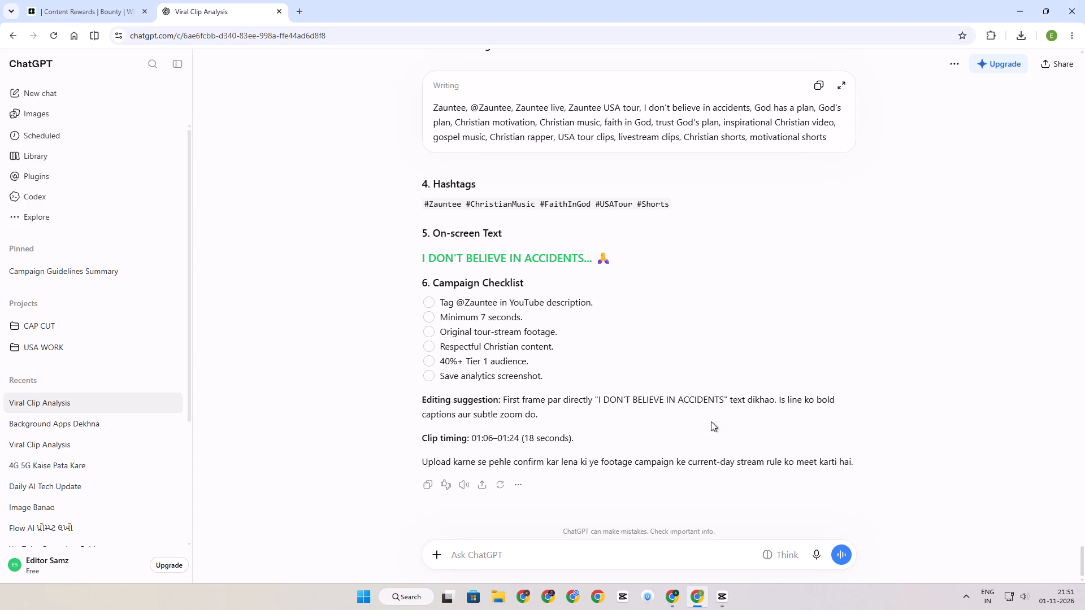
click(720, 600)
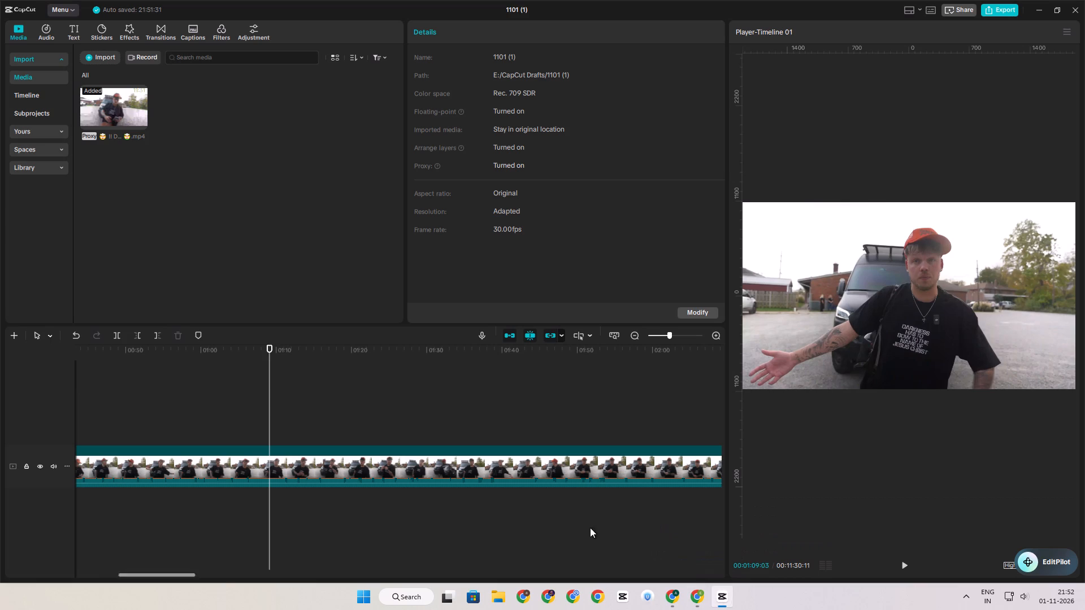
key(space)
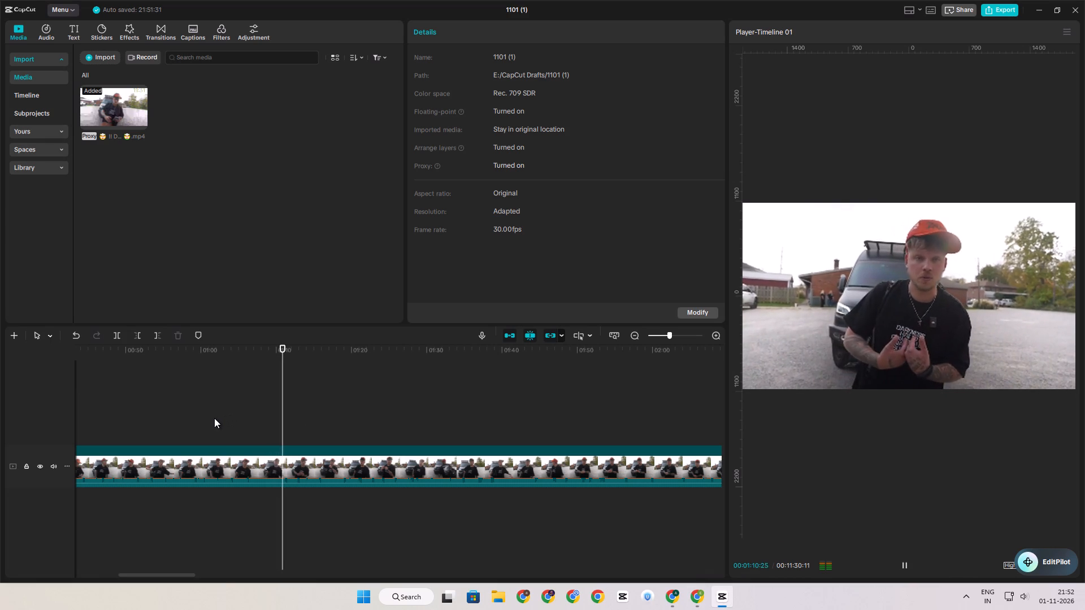
click(214, 418)
key(space)
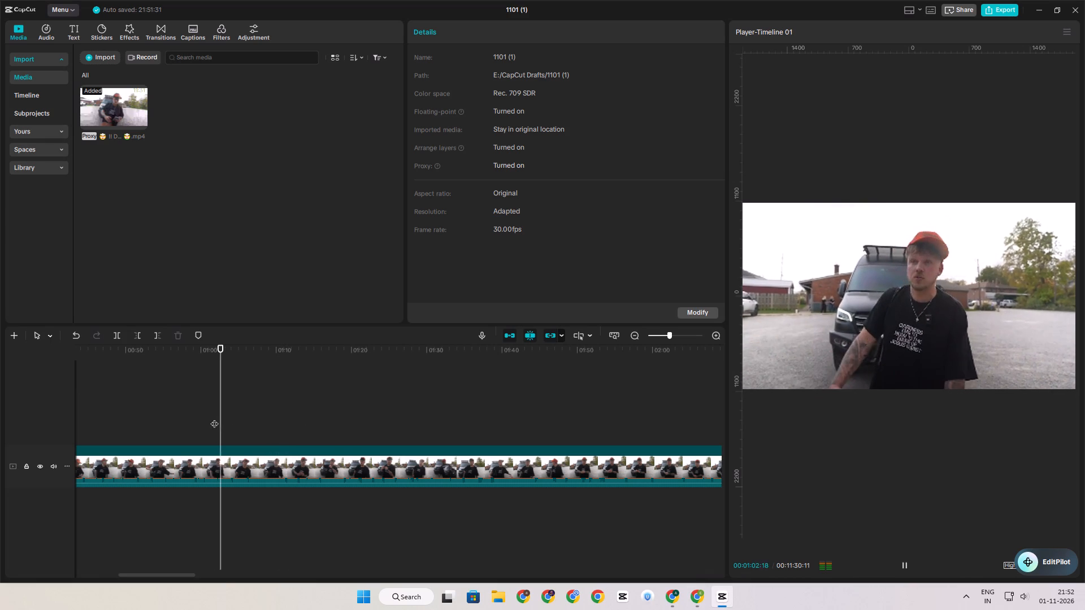
ctrl+scroll(350, 447, down, 3)
key(space)
In ChatGPT, copy the full stream transcript from the earlier message and send it again in the same chat.
click(700, 596)
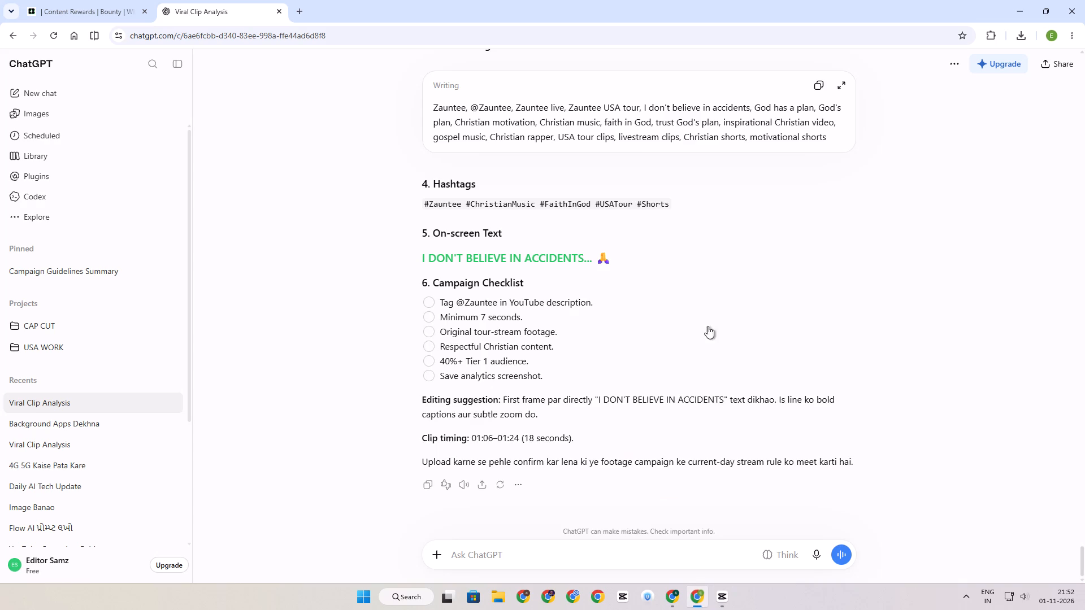
scroll(689, 324, up, 20)
scroll(689, 324, up, 19)
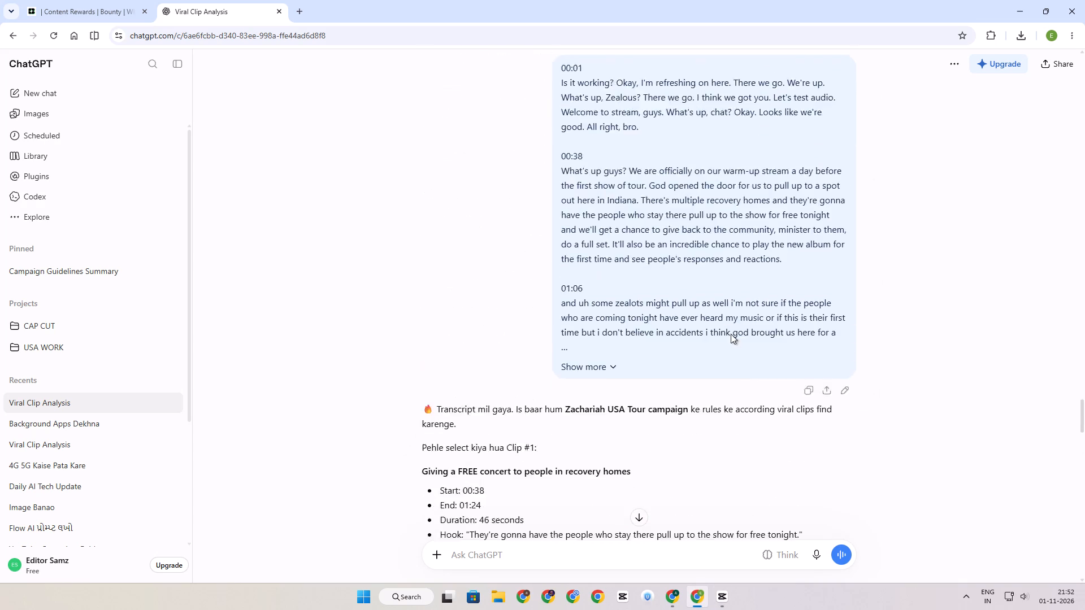
scroll(731, 334, up, 8)
scroll(730, 335, down, 5)
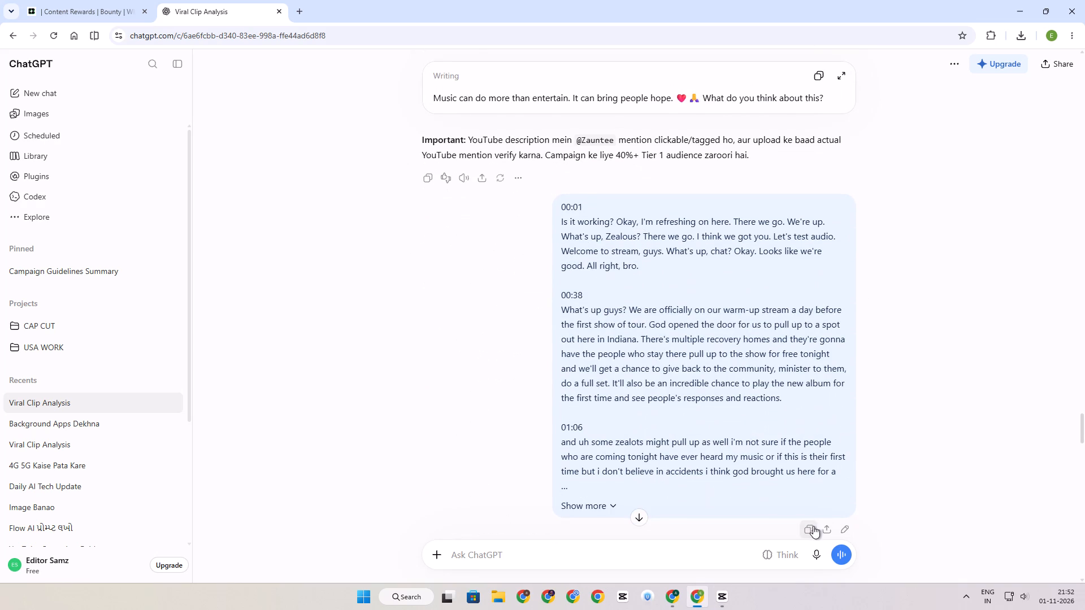
click(813, 526)
click(631, 546)
key(ctrl+v)
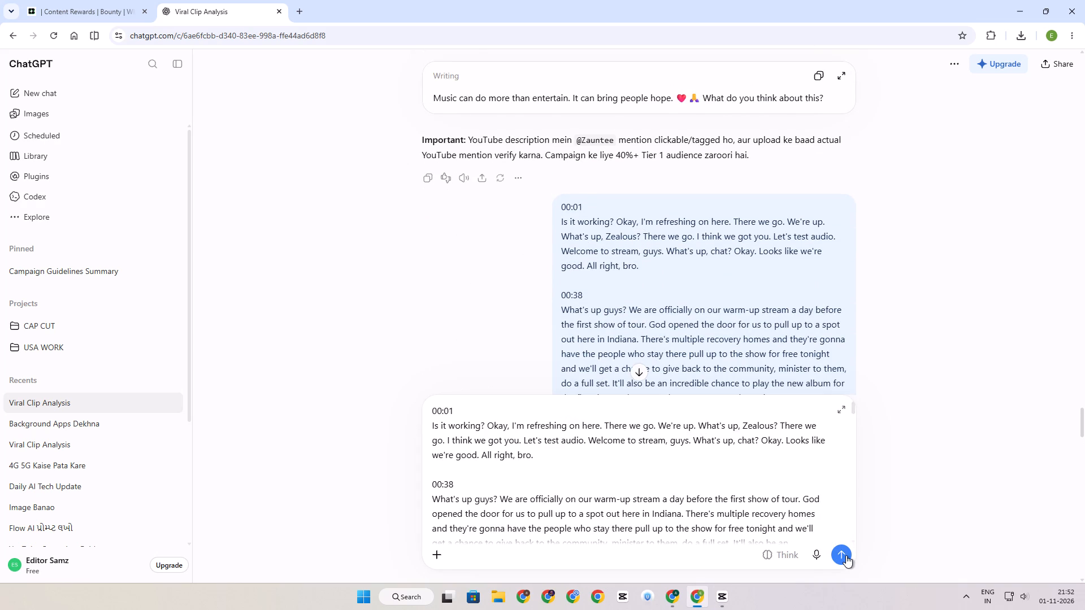
click(846, 555)
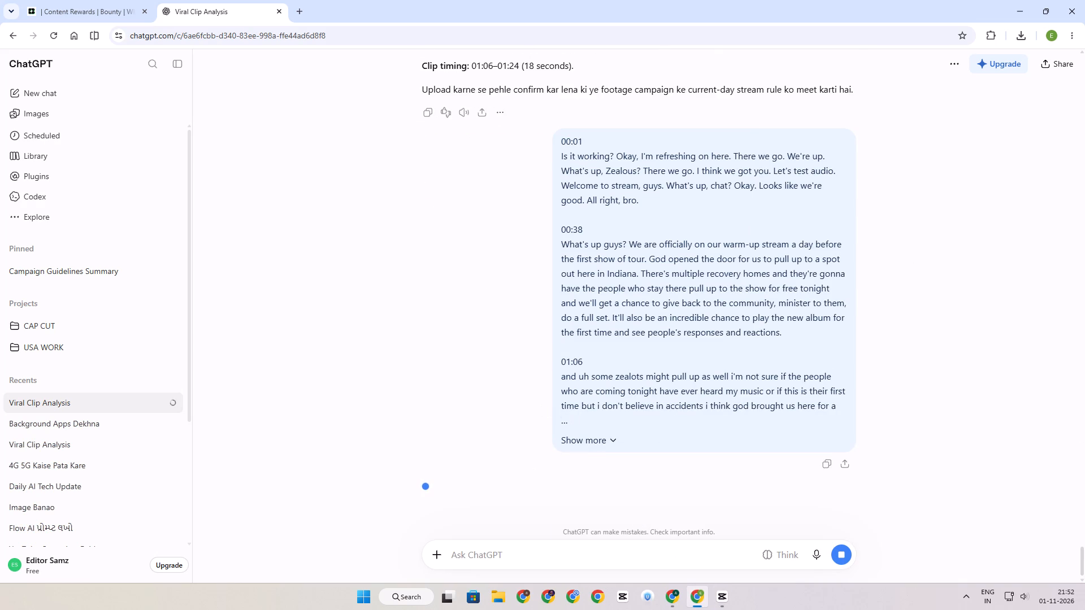
scroll(566, 415, down, 3)
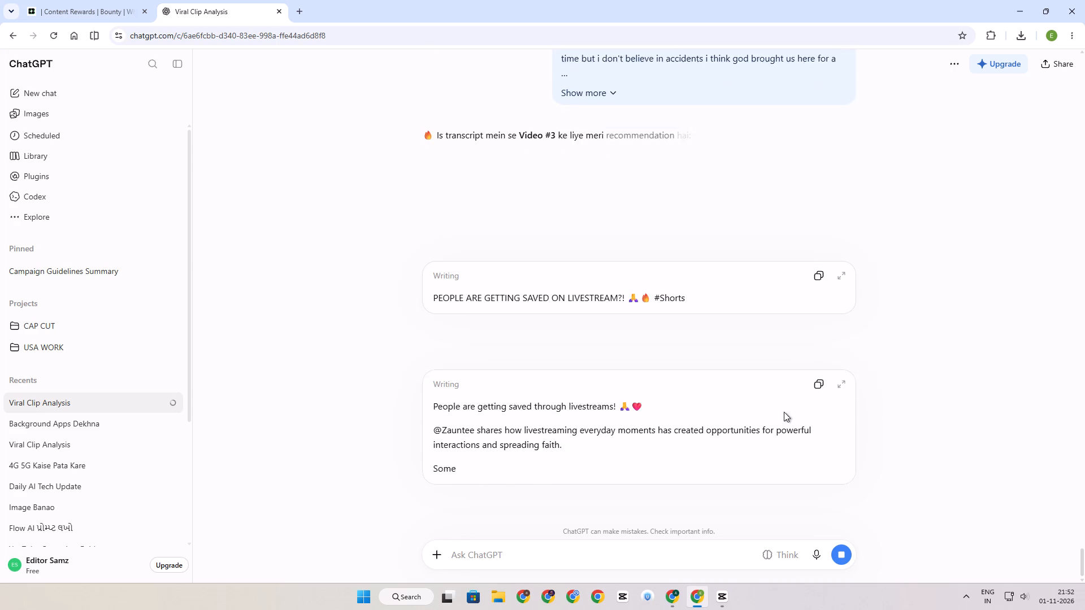
Read ChatGPT's Video #3 package, covering clip timing, description, tags, on-screen text and editing instructions.
scroll(513, 373, up, 4)
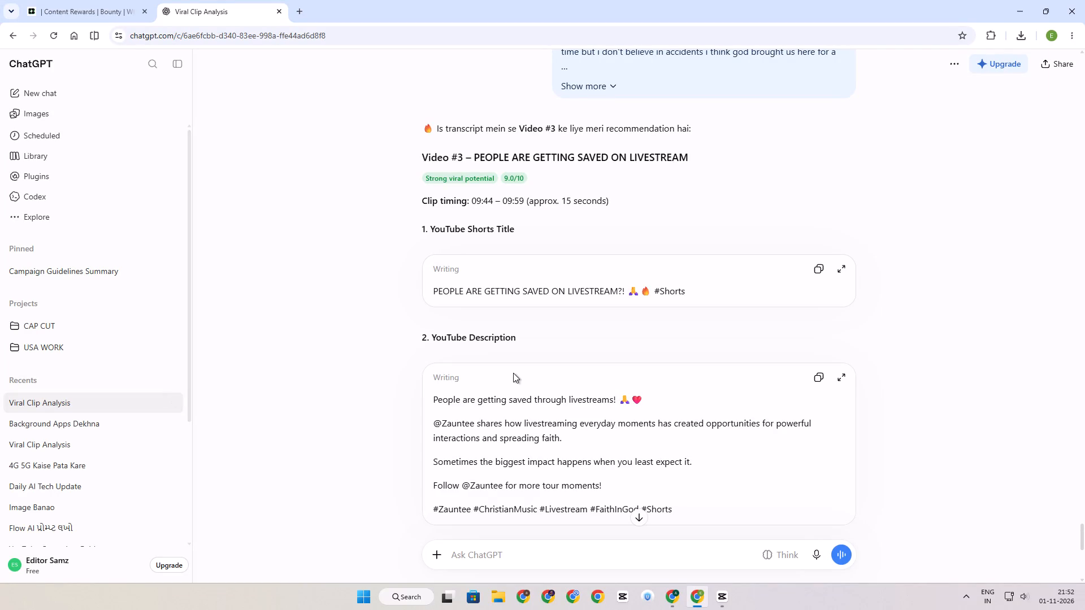
scroll(513, 373, down, 5)
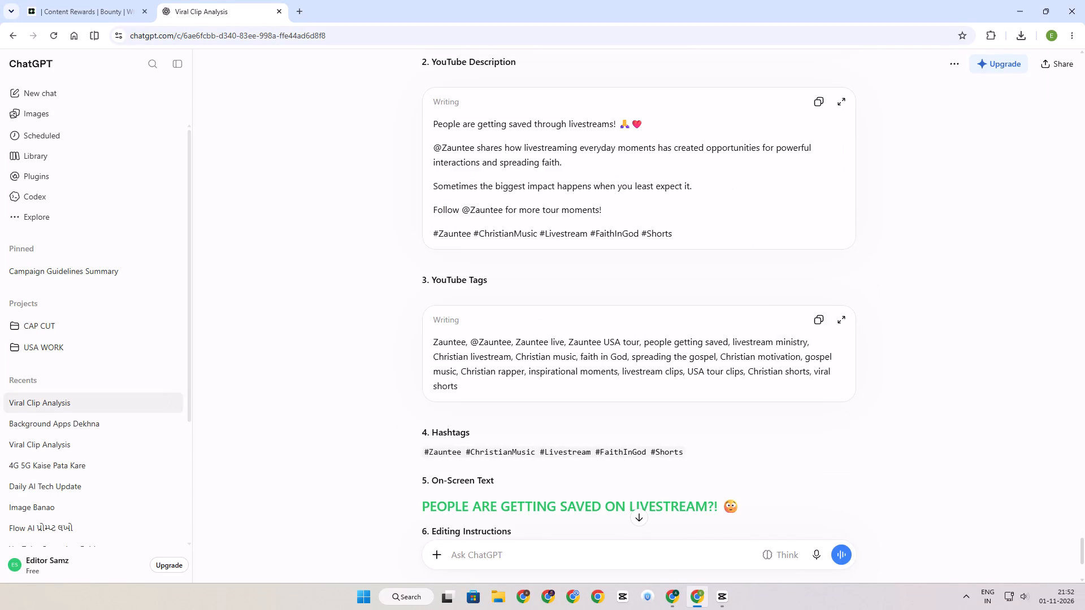
scroll(513, 373, down, 4)
drag(431, 298, 530, 298)
click(544, 306)
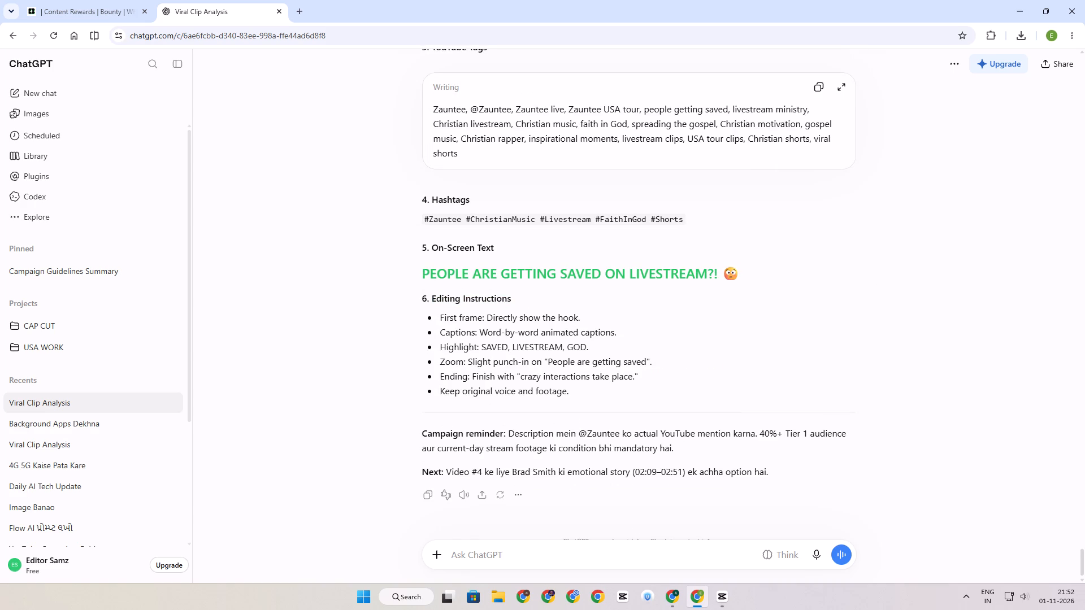
drag(479, 332, 632, 327)
click(634, 337)
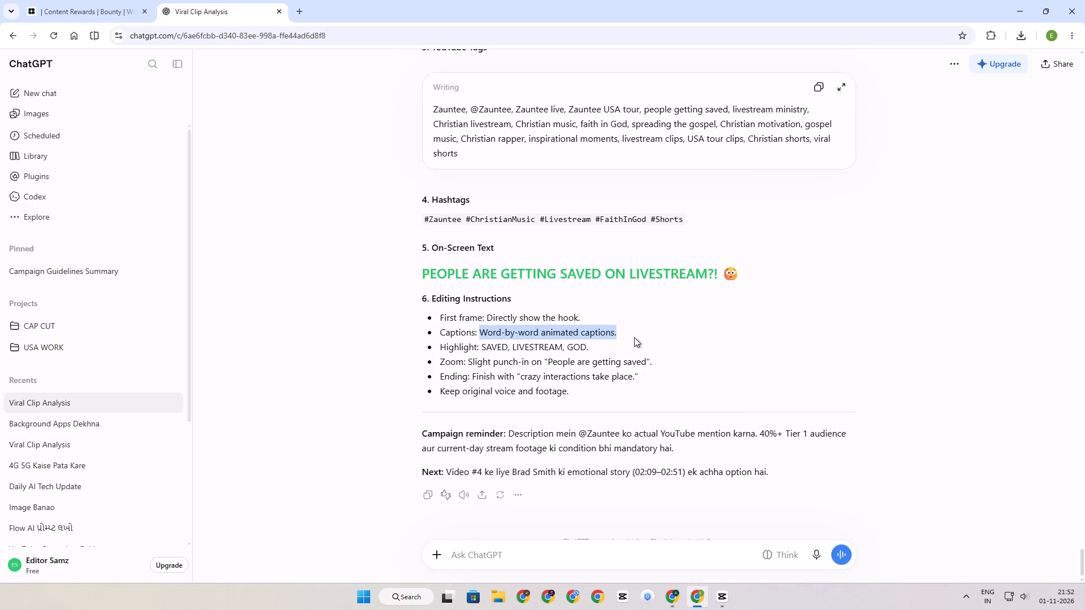
drag(440, 346, 579, 336)
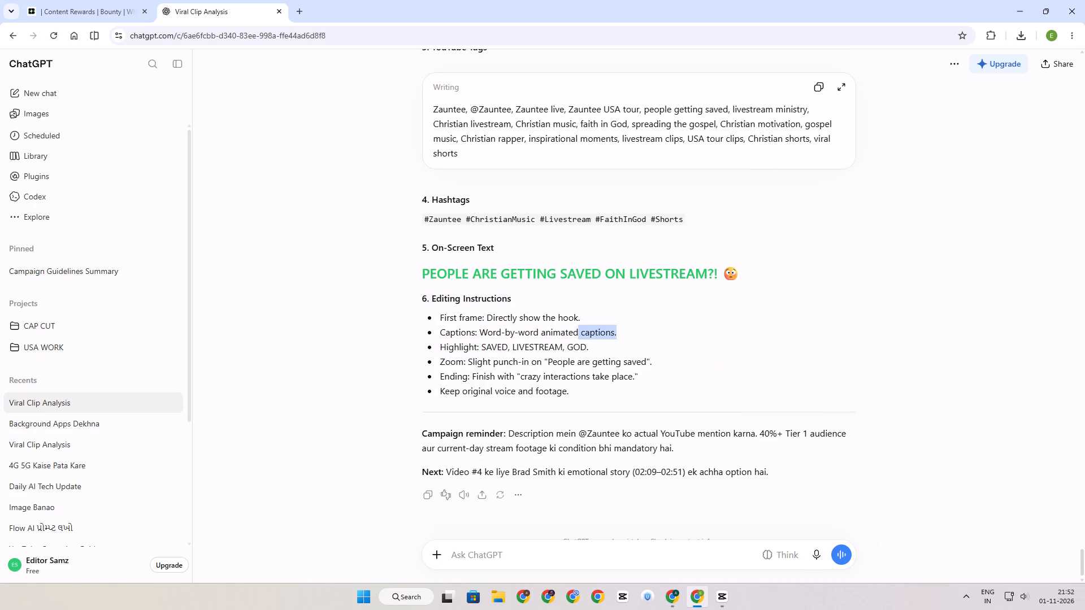
drag(579, 336, 596, 355)
click(597, 355)
Expand the resent transcript in the chat and review its opening passages and the video 2 clip timing.
scroll(618, 479, up, 16)
scroll(622, 421, down, 1)
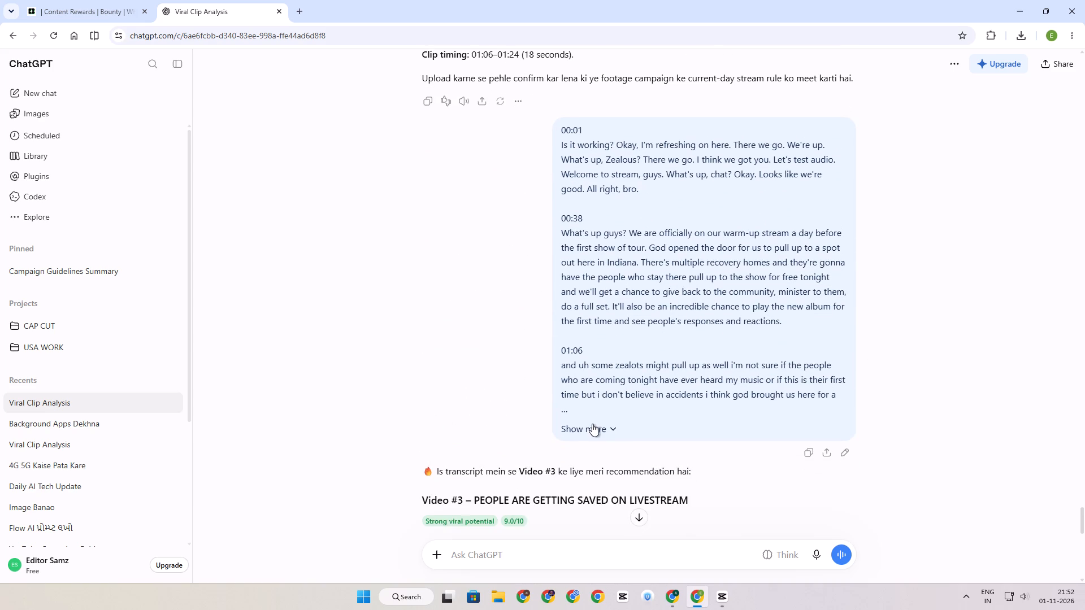
click(592, 425)
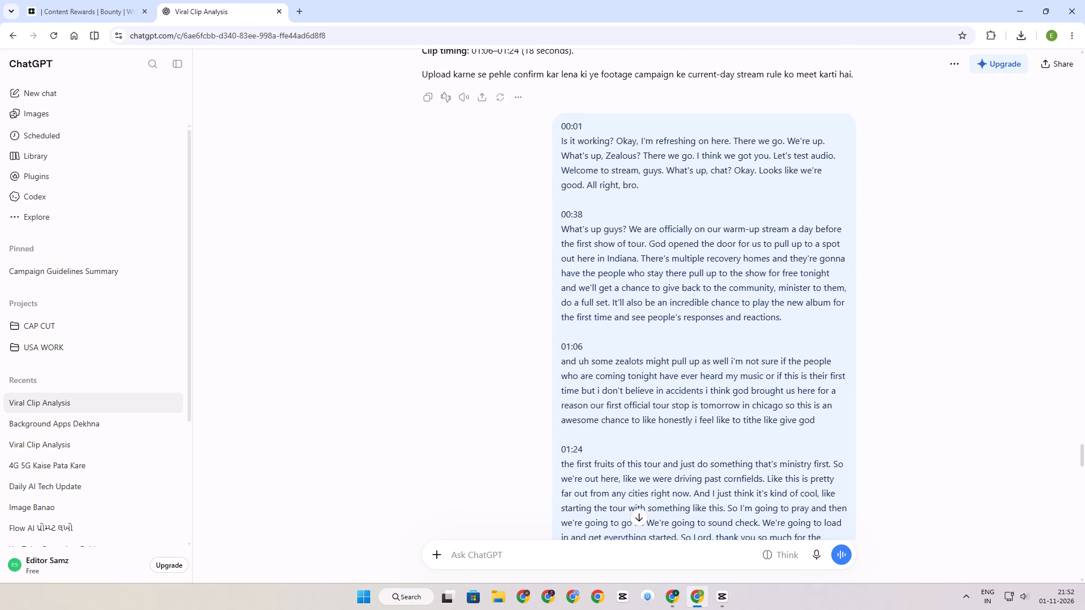
scroll(596, 364, up, 5)
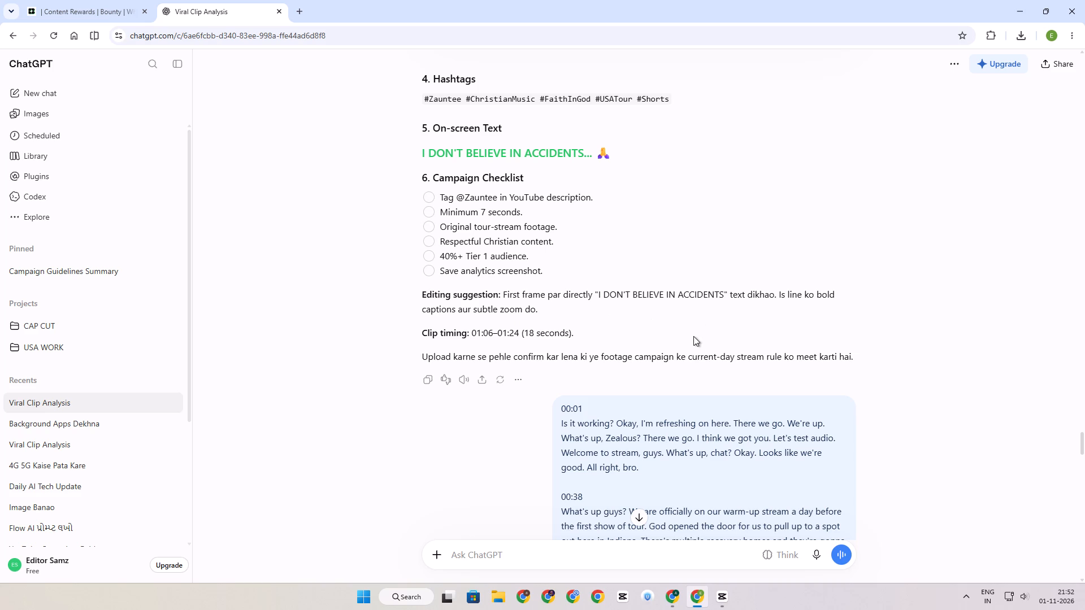
click(717, 598)
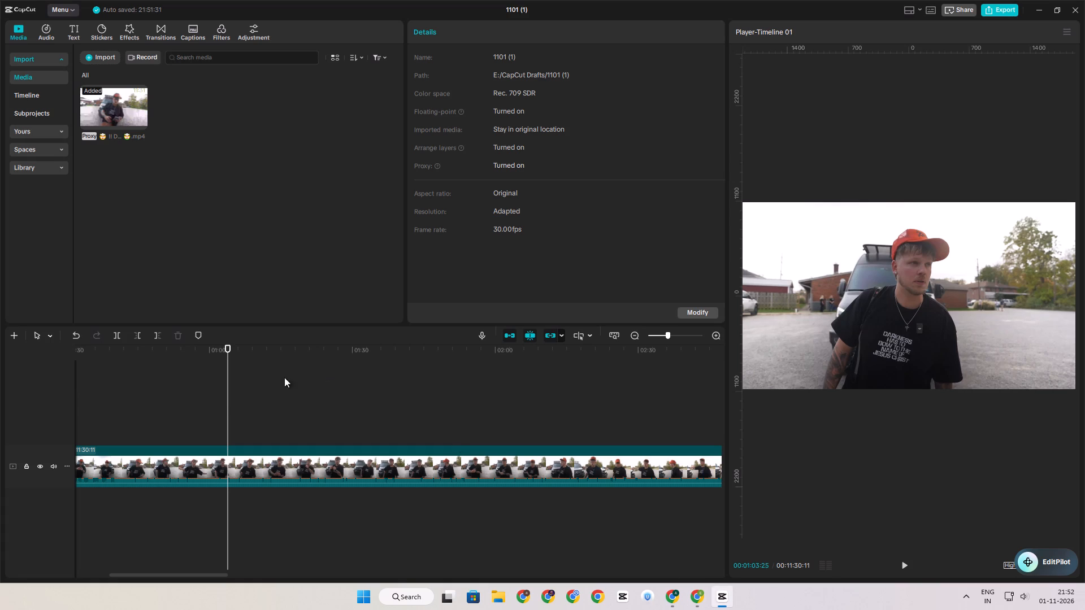
key(space)
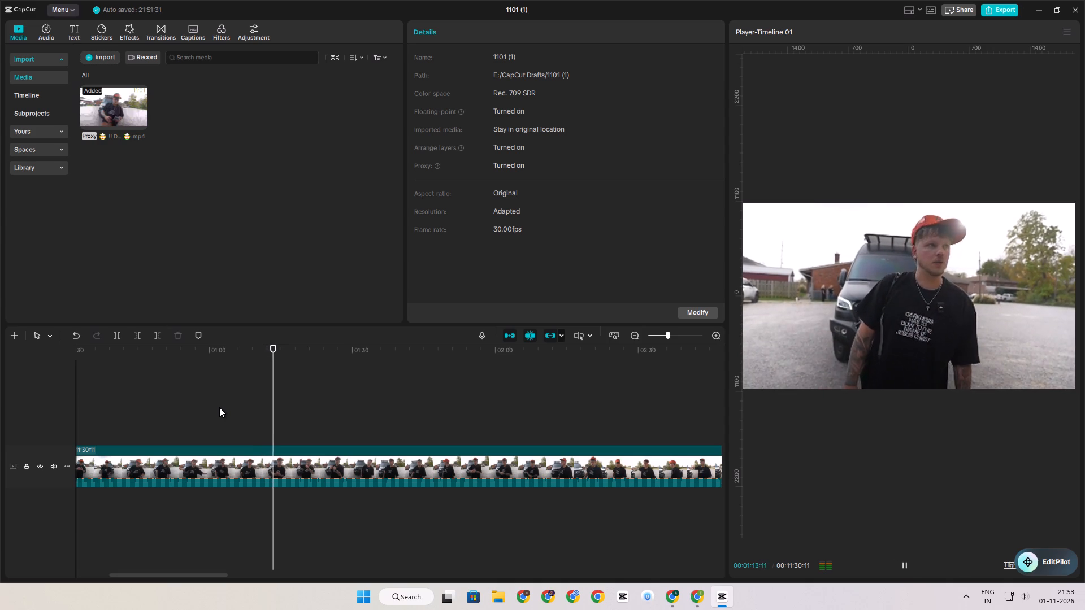
key(space)
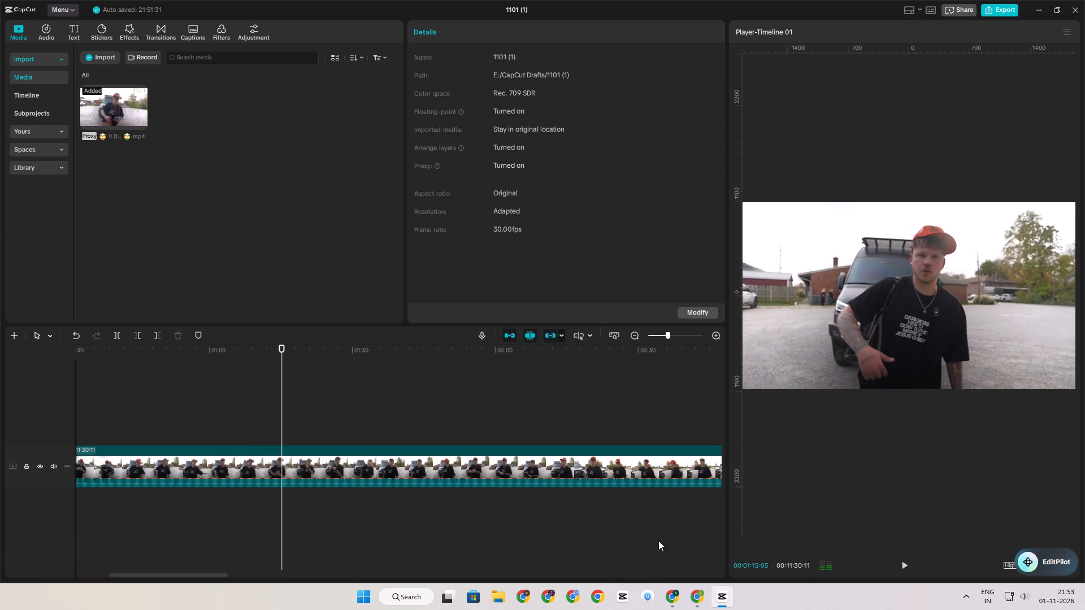
click(695, 592)
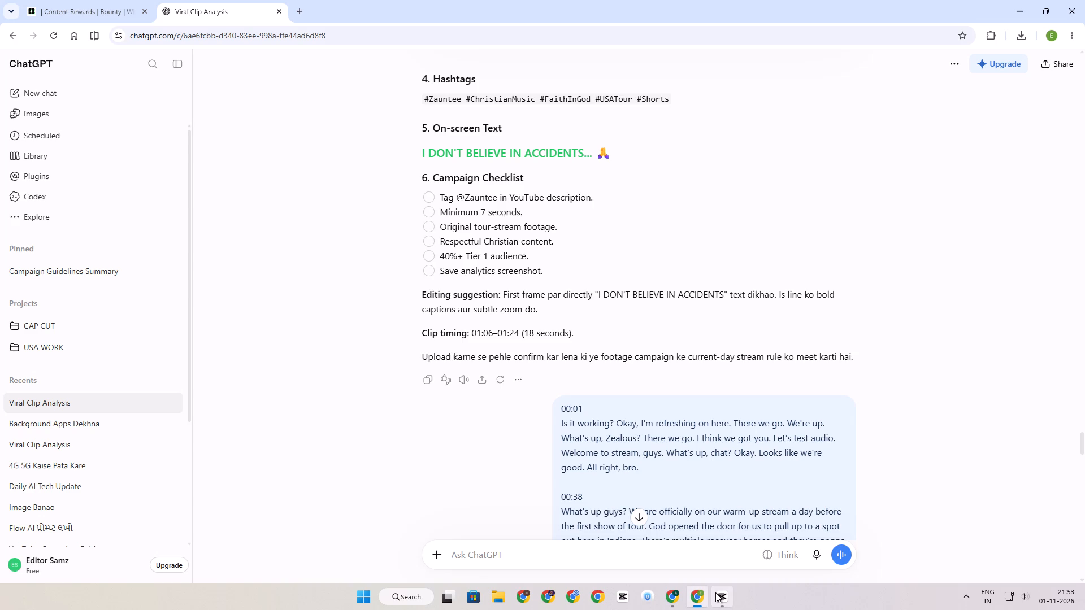
click(715, 592)
key(space)
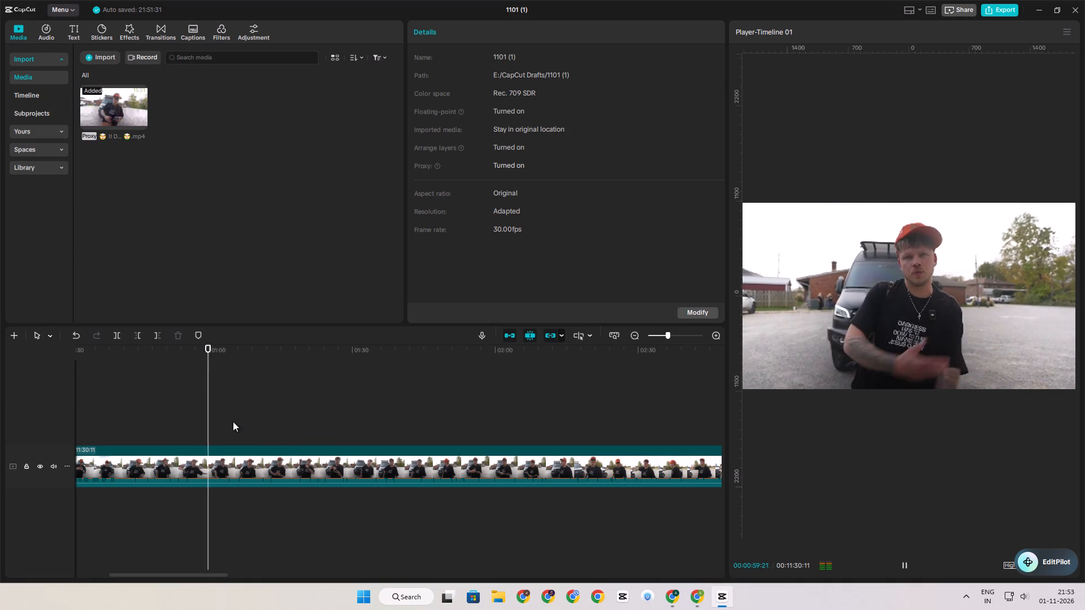
key(space)
click(255, 413)
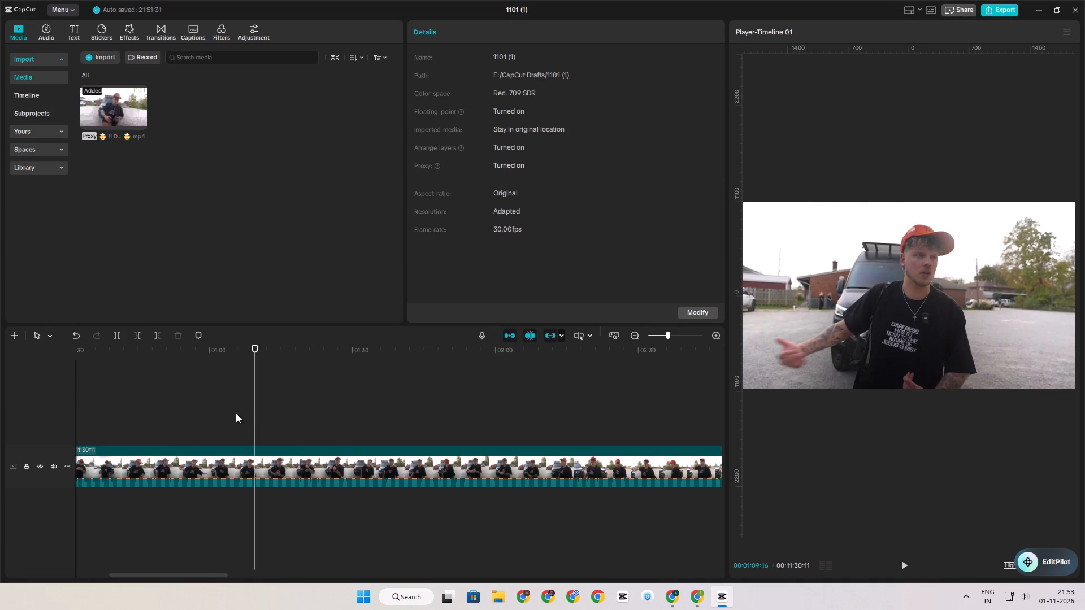
click(233, 415)
key(space)
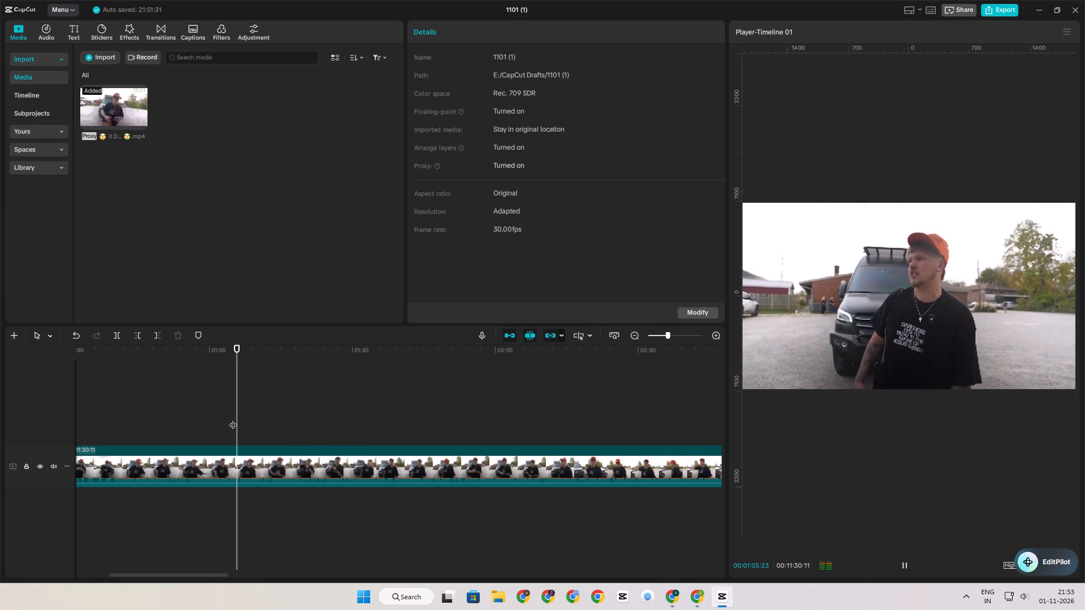
key(space)
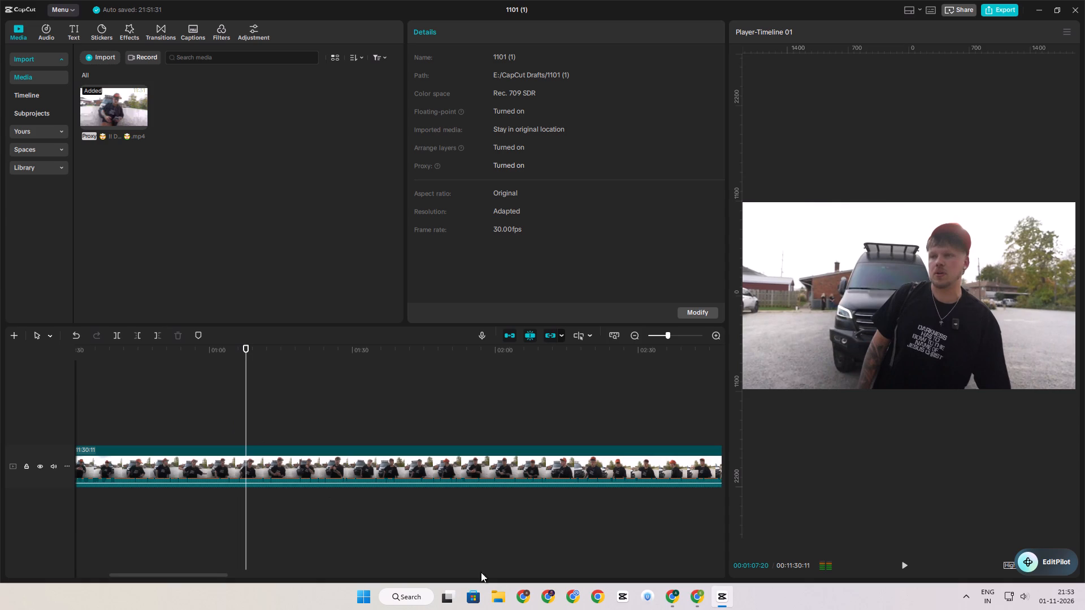
key(space)
click(696, 600)
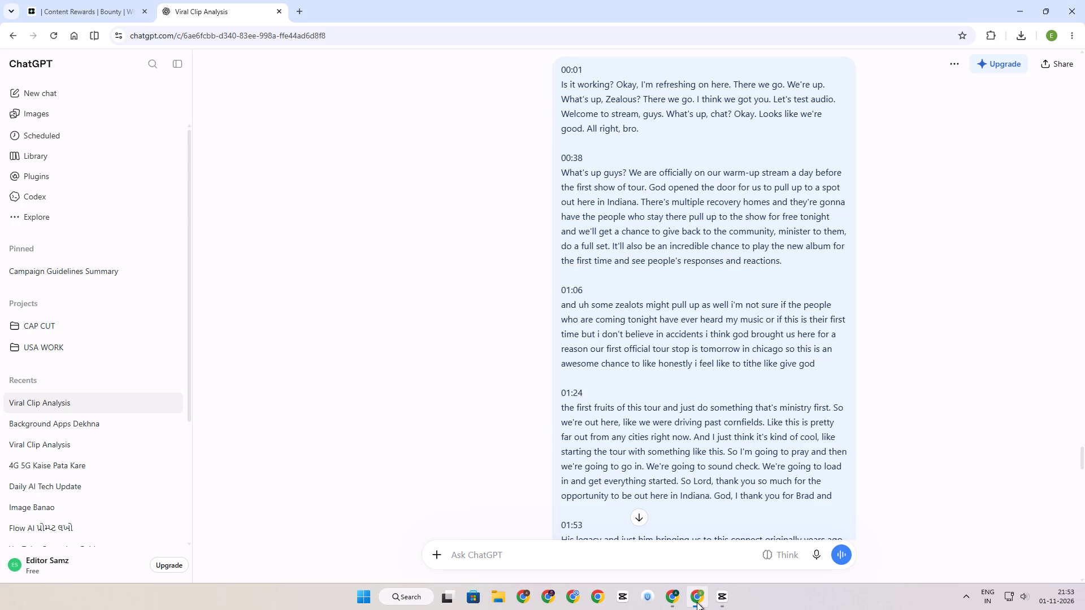
click(725, 601)
key(space)
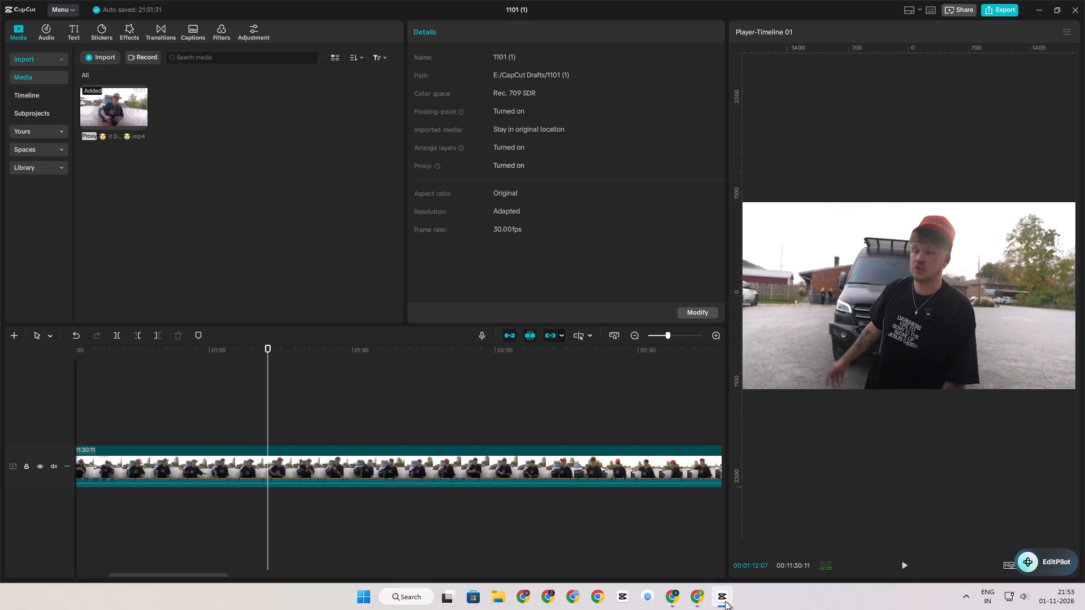
Check the transcript in ChatGPT against the CapCut footage and add a marker to the clip at 00:01:12:16.
click(693, 599)
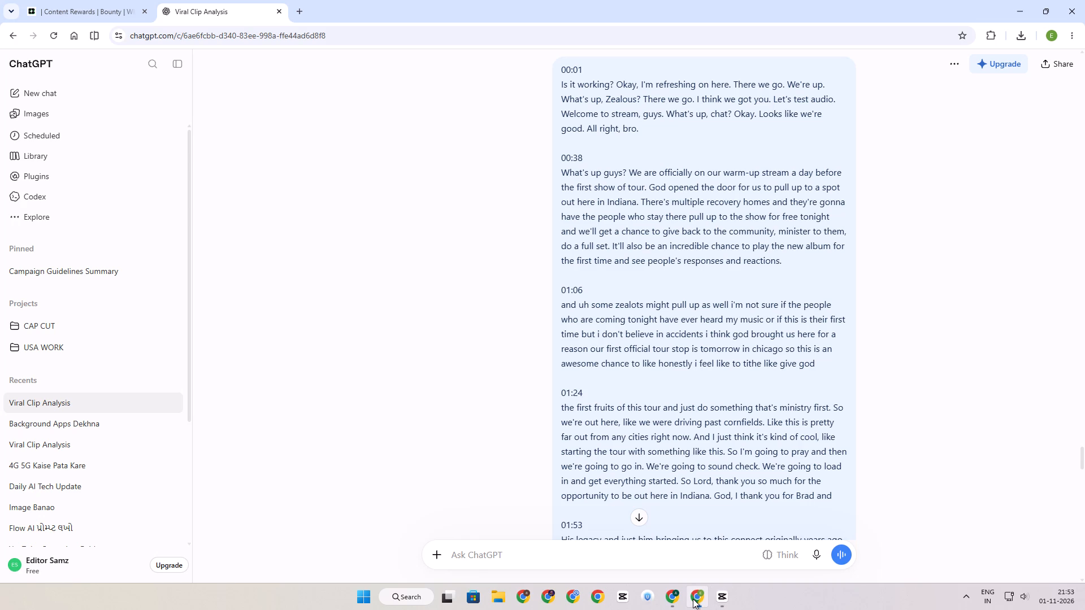
click(713, 600)
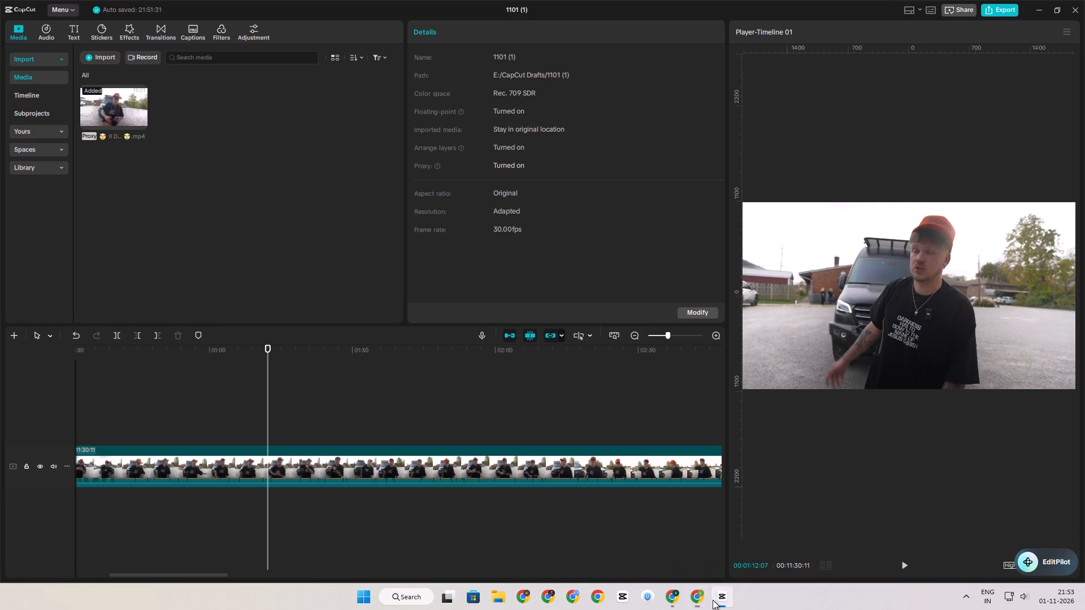
key(space)
key(space)
ctrl+scroll(268, 482, up, 14)
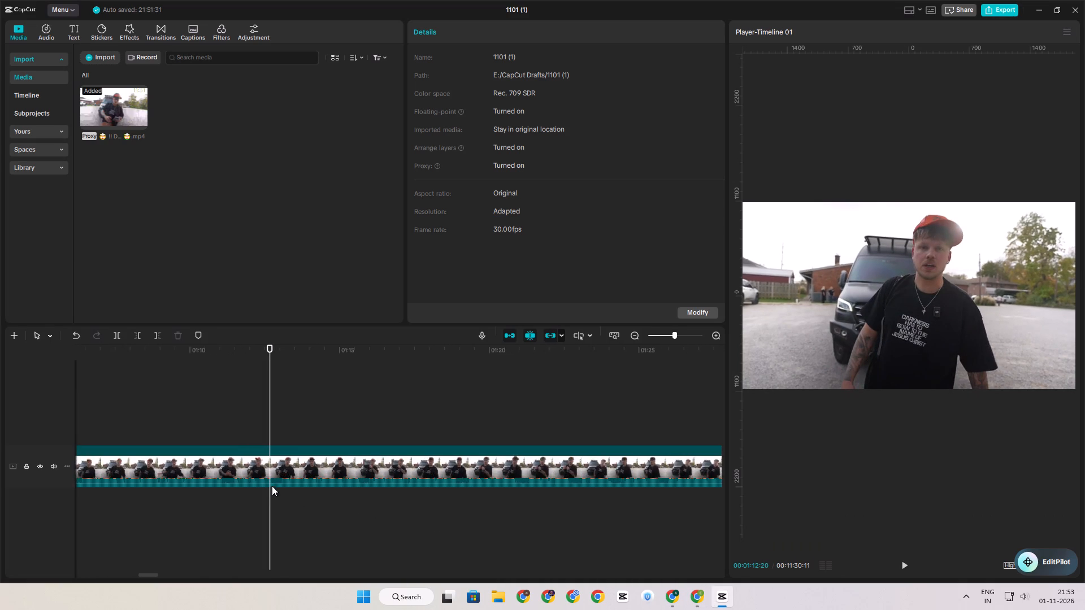
ctrl+scroll(272, 486, up, 11)
click(227, 411)
key(space)
key(space)
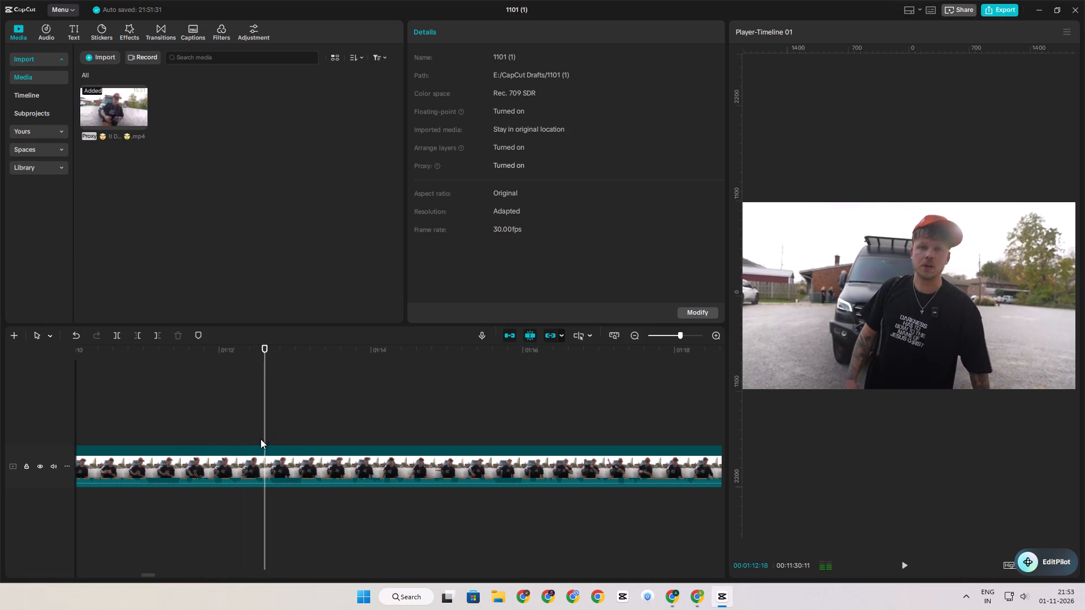
double_click(261, 422)
click(267, 459)
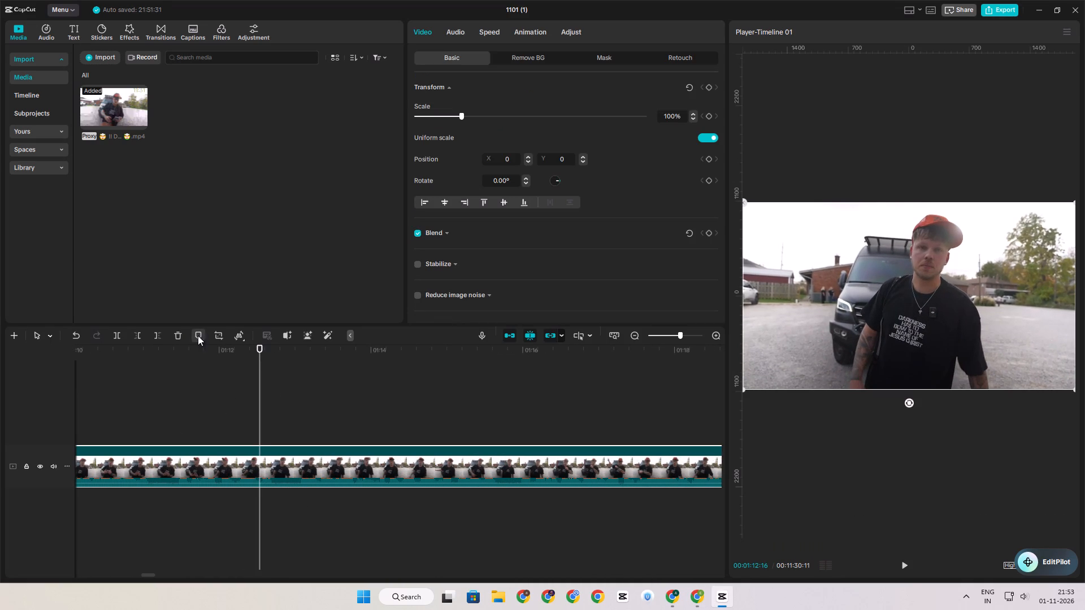
click(198, 335)
Play the footage from the marker to about 01:15 to check the speech that follows it.
key(space)
ctrl+scroll(338, 439, down, 3)
key(space)
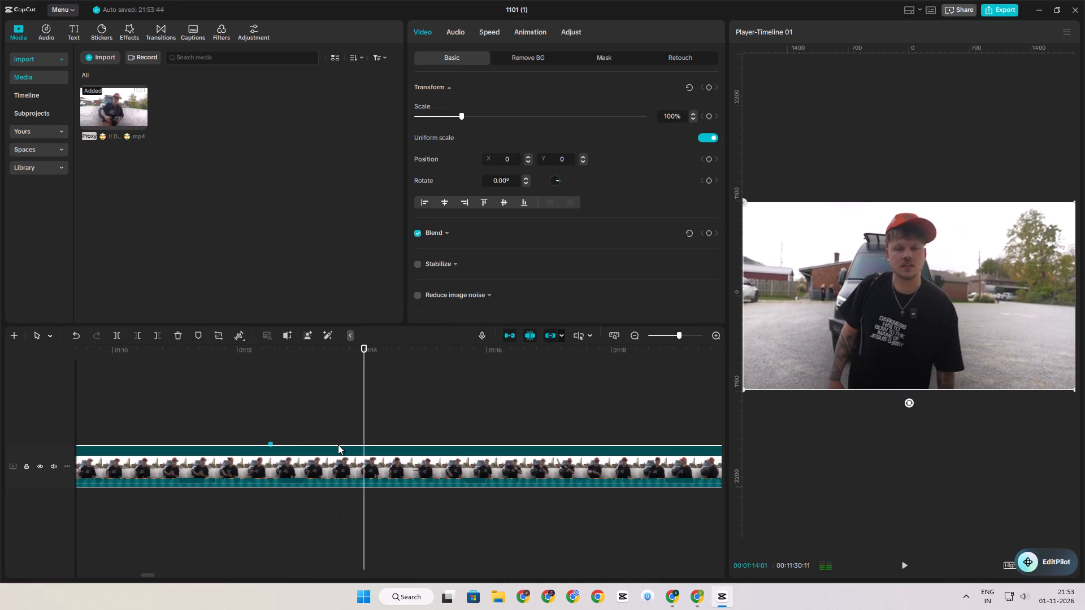
key(space)
key(space)
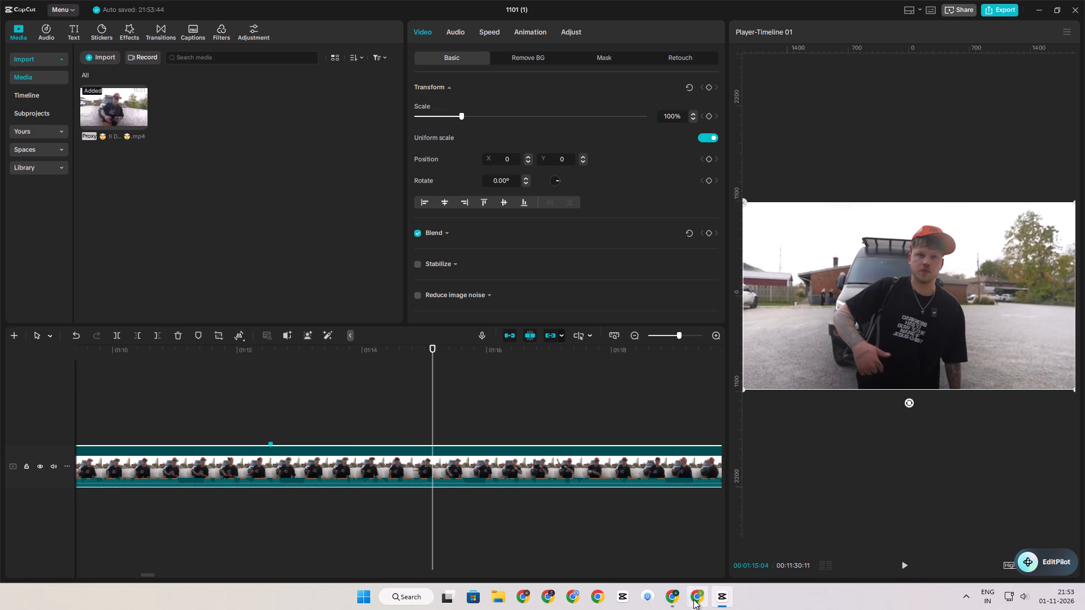
Review the transcript's opening passages and the video 2 package's on-screen text, editing suggestion and clip timing in ChatGPT.
click(695, 601)
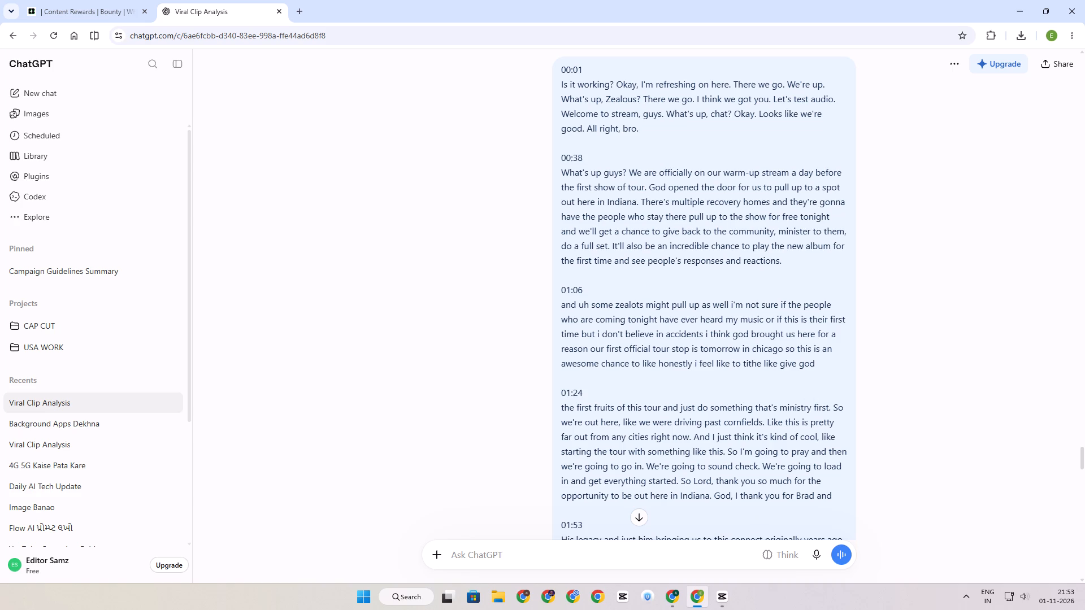
click(726, 605)
click(689, 603)
scroll(653, 394, down, 13)
scroll(649, 419, up, 14)
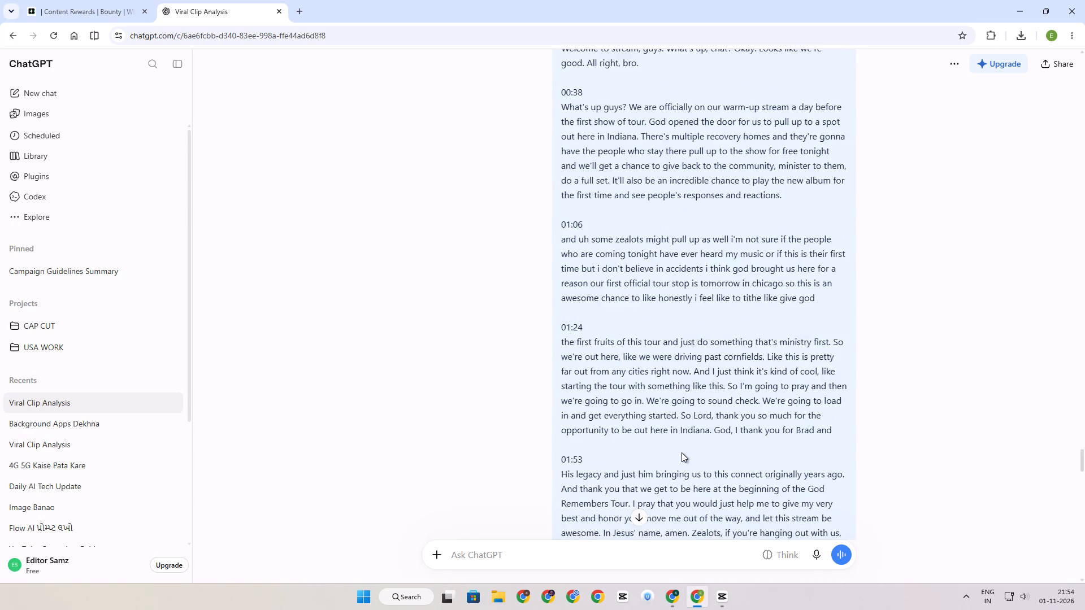
scroll(682, 452, up, 10)
scroll(541, 420, down, 3)
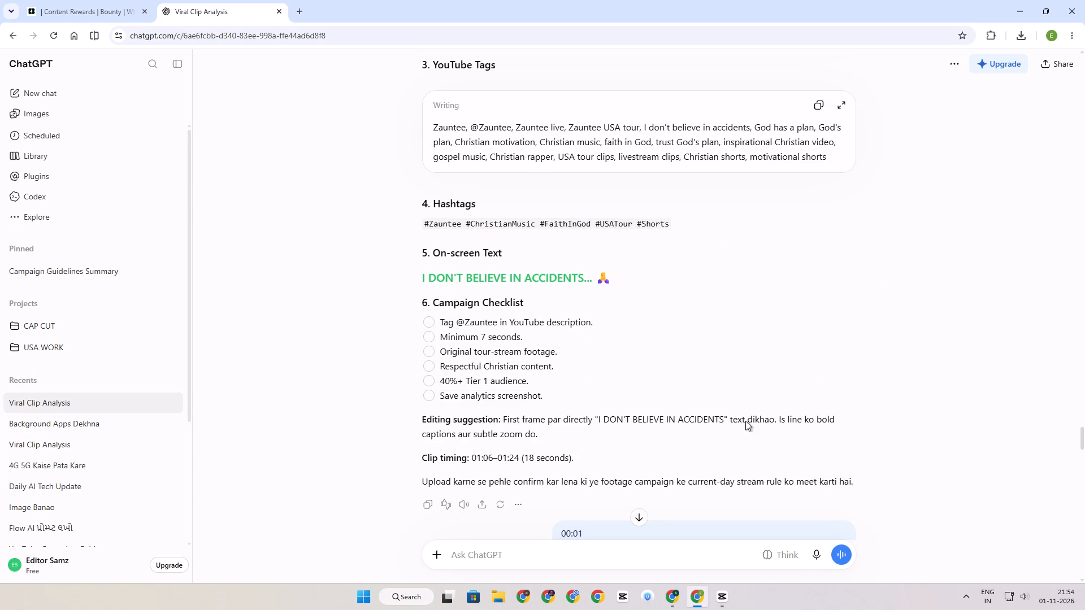
scroll(730, 485, down, 7)
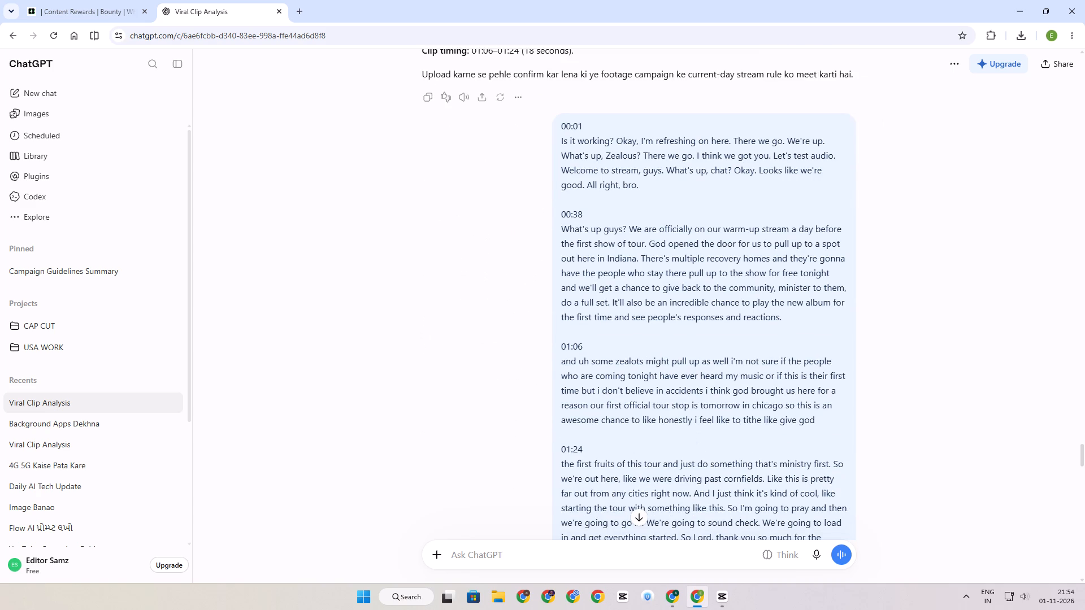
scroll(693, 408, up, 4)
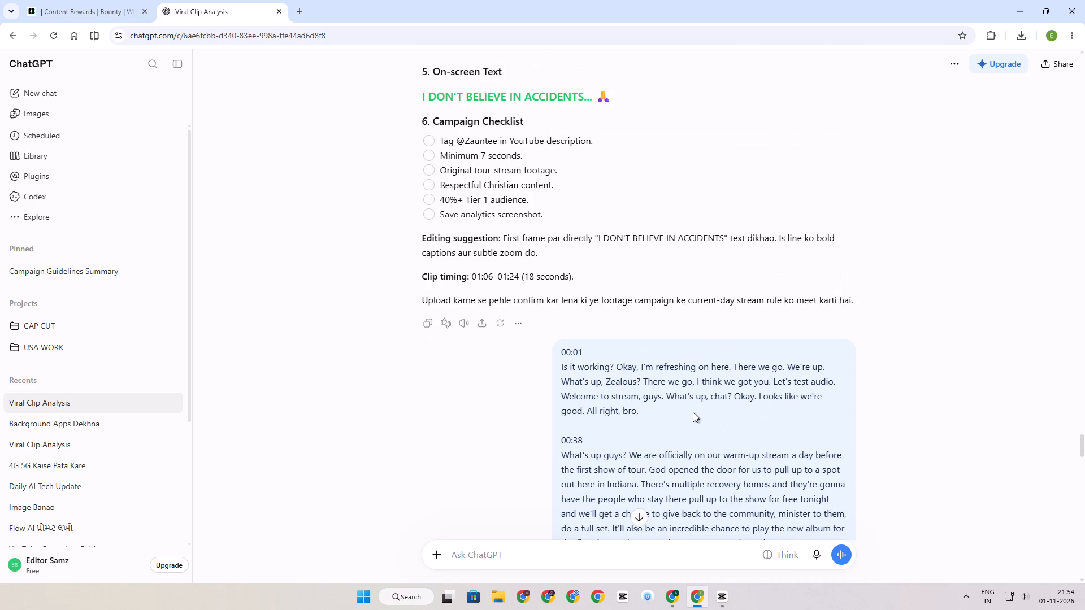
Replay the CapCut footage from the 01:12 marker to about 01:15 and return the playhead to the marker.
click(722, 592)
click(298, 402)
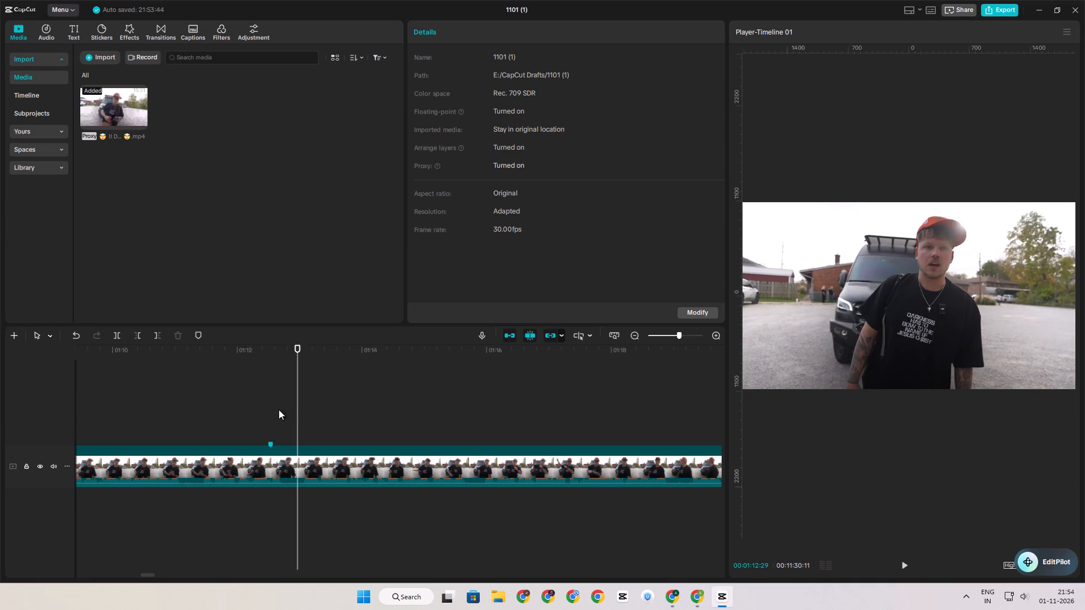
click(272, 414)
key(space)
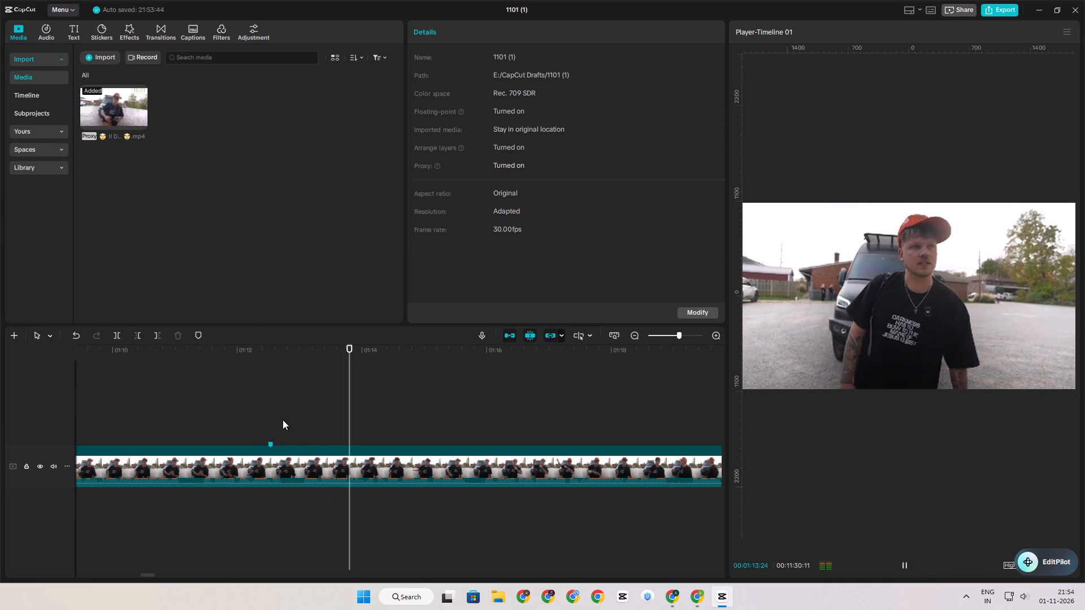
key(space)
click(301, 423)
key(space)
key(space)
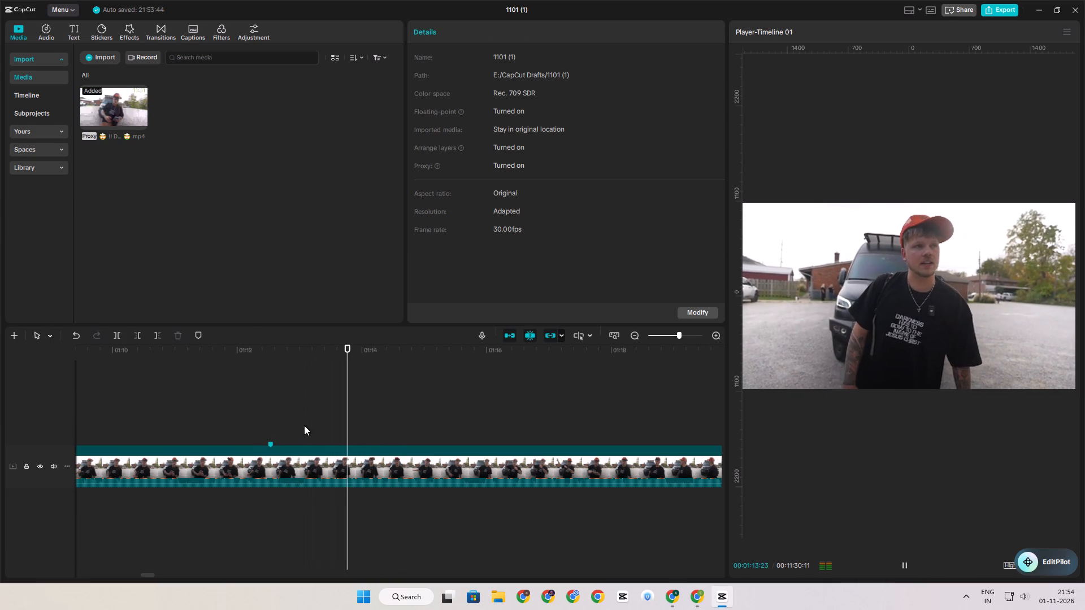
key(space)
key(space)
ctrl+scroll(385, 472, up, 10)
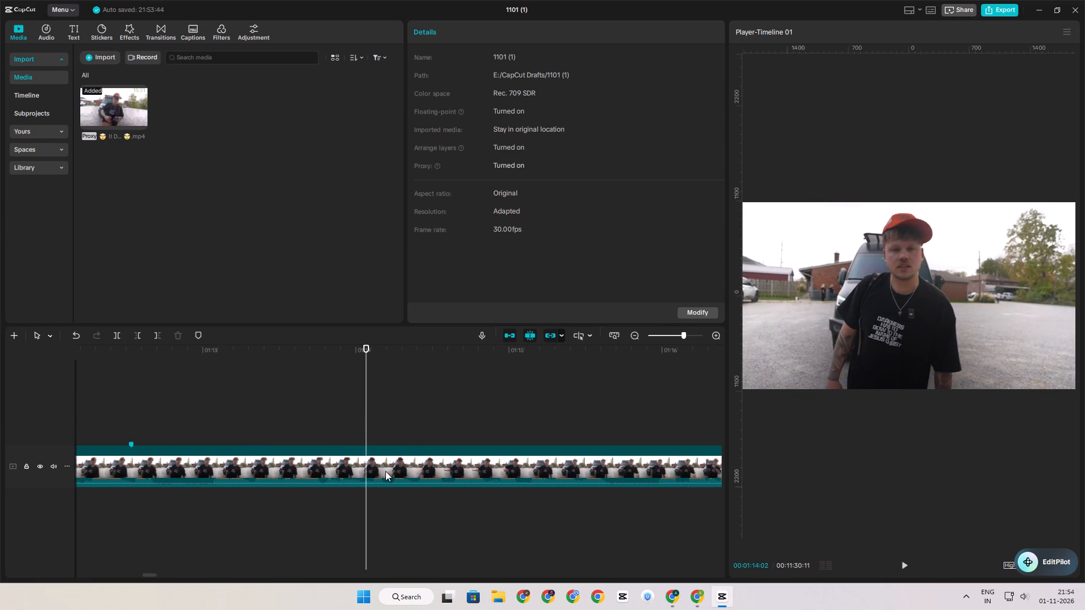
key(space)
ctrl+scroll(363, 439, down, 4)
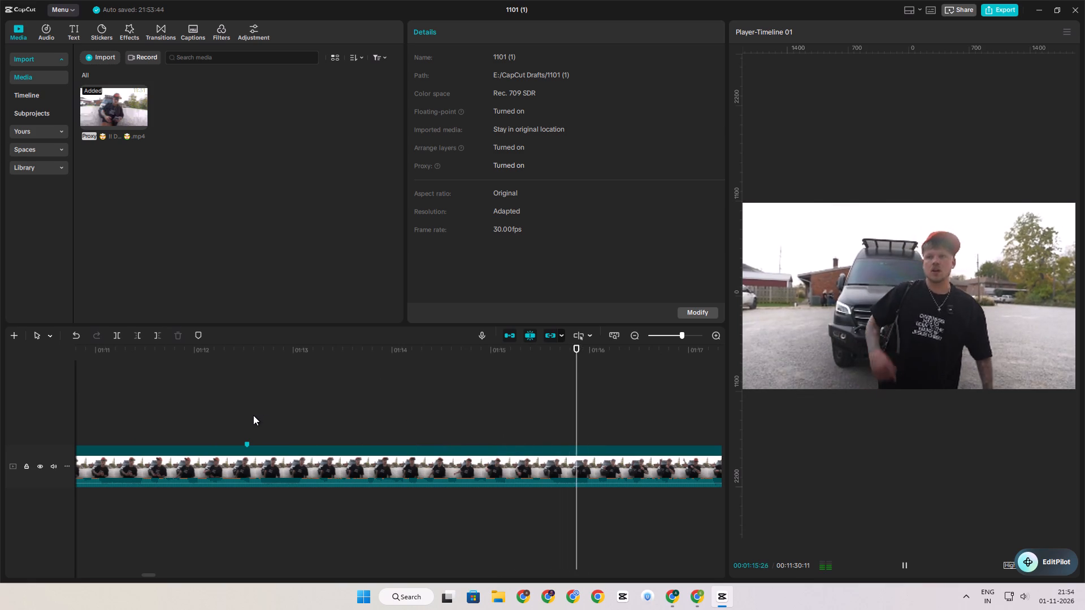
click(253, 415)
click(253, 415)
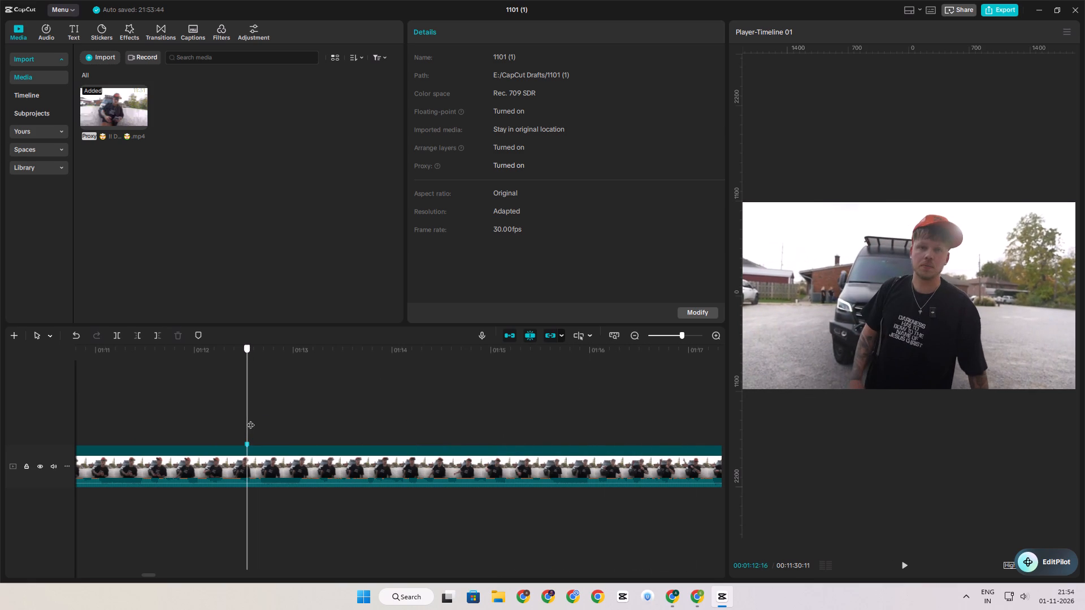
Recheck video 2's editing suggestion and clip timing in ChatGPT, comparing them with the CapCut footage around the 01:12 marker.
click(698, 605)
scroll(565, 432, down, 4)
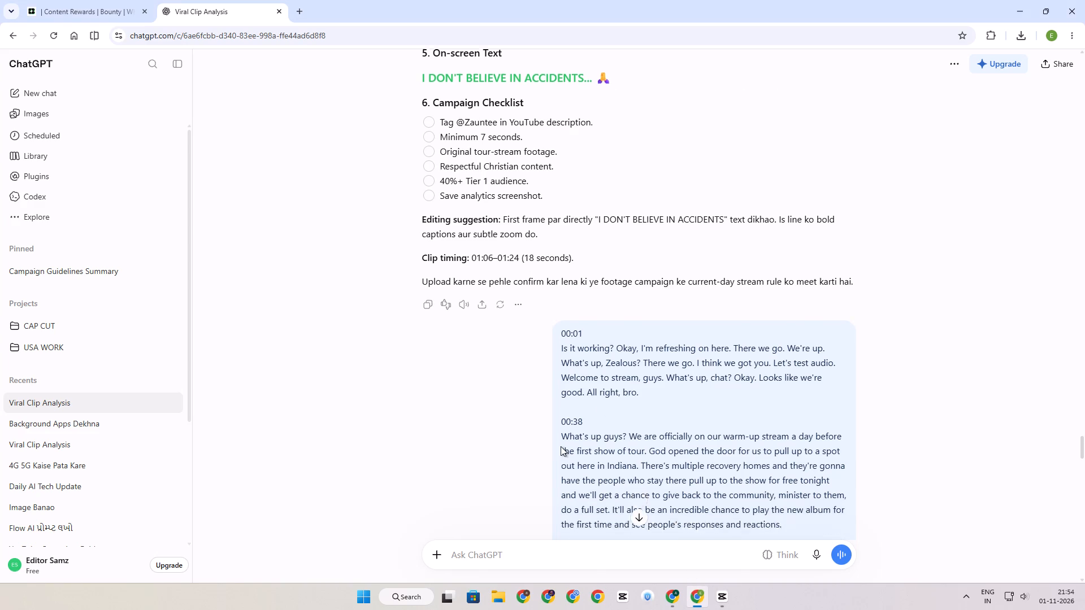
scroll(561, 449, up, 5)
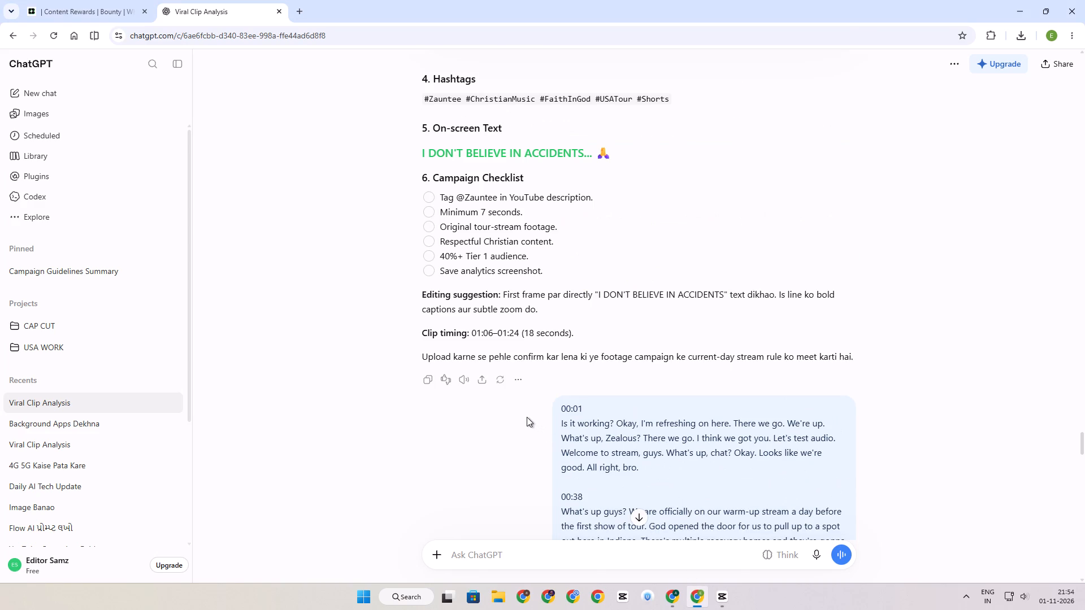
click(718, 604)
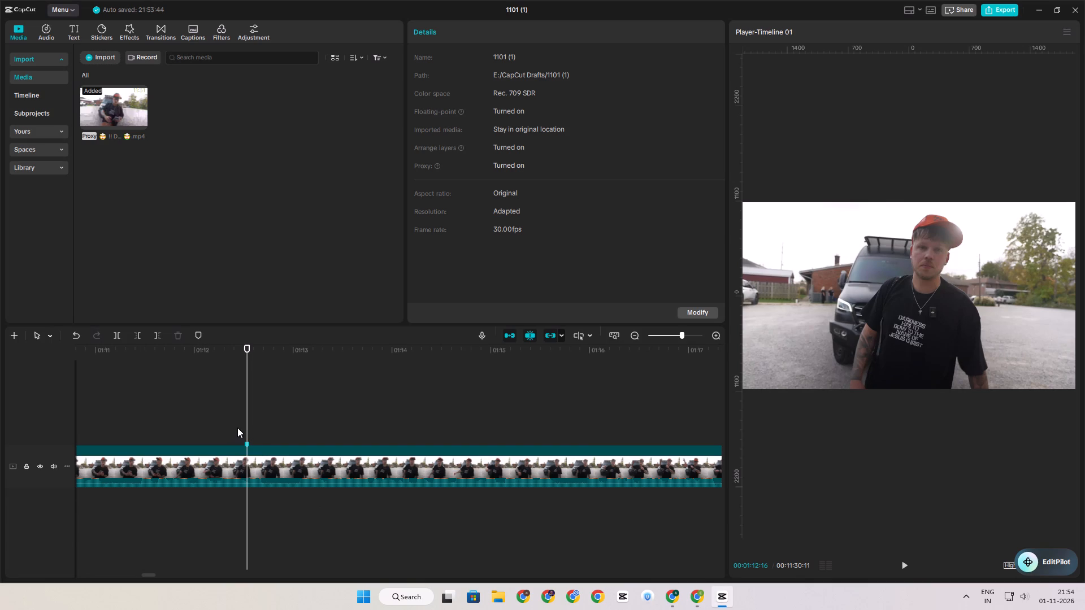
key(space)
key(space)
click(297, 428)
drag(294, 428, 179, 421)
ctrl+scroll(179, 422, down, 4)
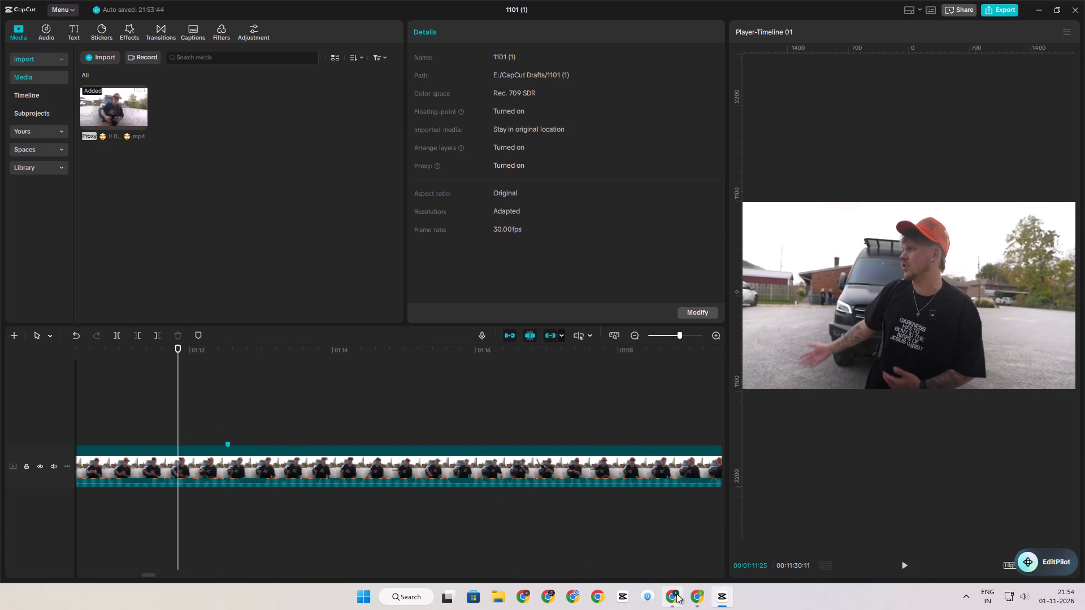
Review the Video #3 package in ChatGPT, from its editing instructions back up to its title and 09:44–09:59 clip timing.
click(691, 596)
scroll(646, 483, down, 20)
scroll(646, 483, down, 6)
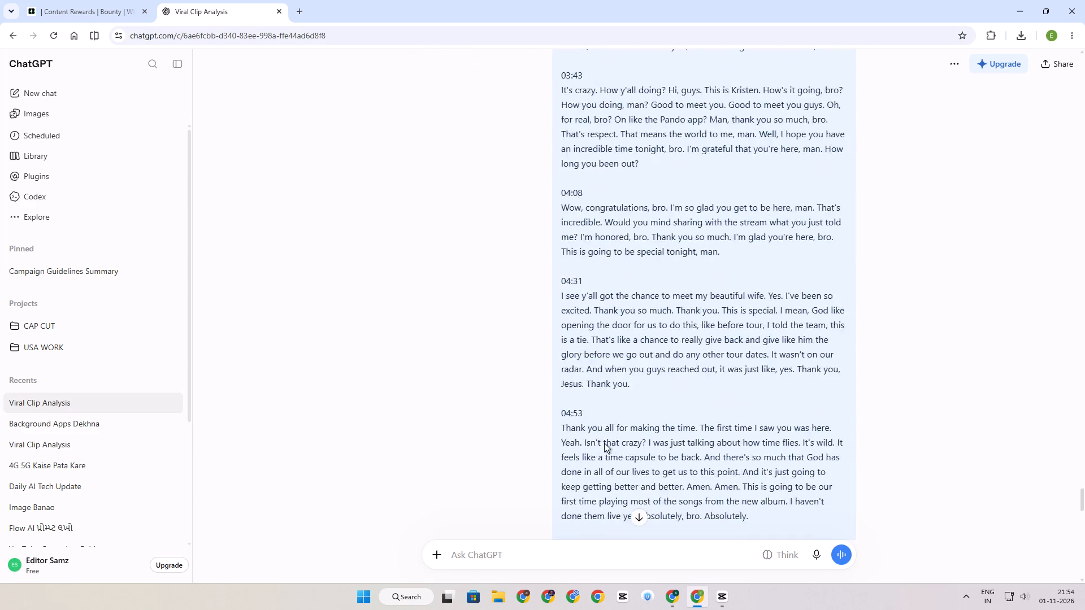
scroll(604, 443, down, 18)
scroll(601, 441, down, 4)
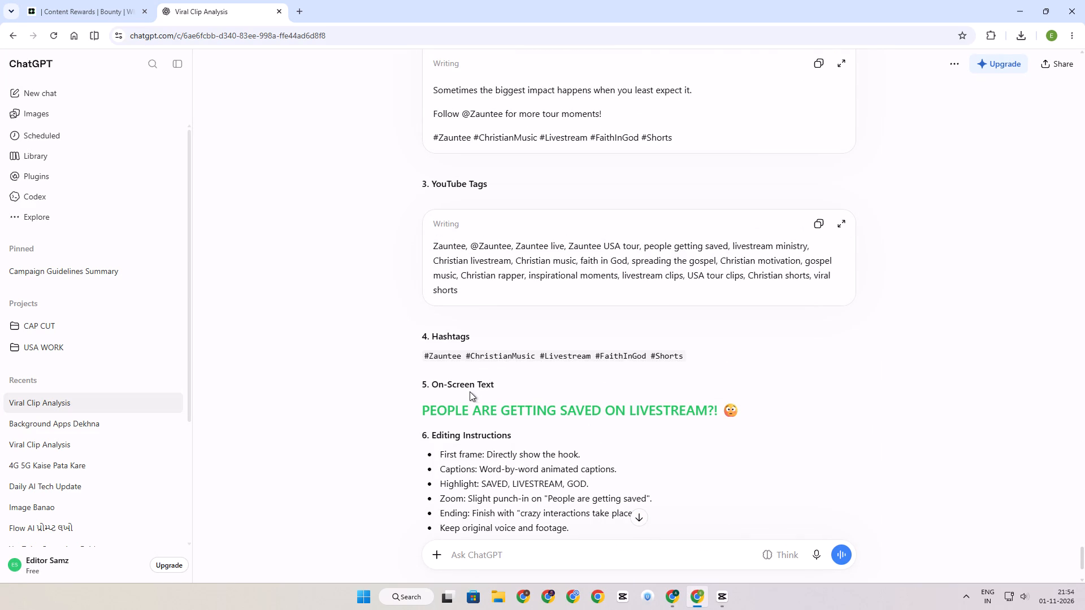
scroll(470, 391, down, 4)
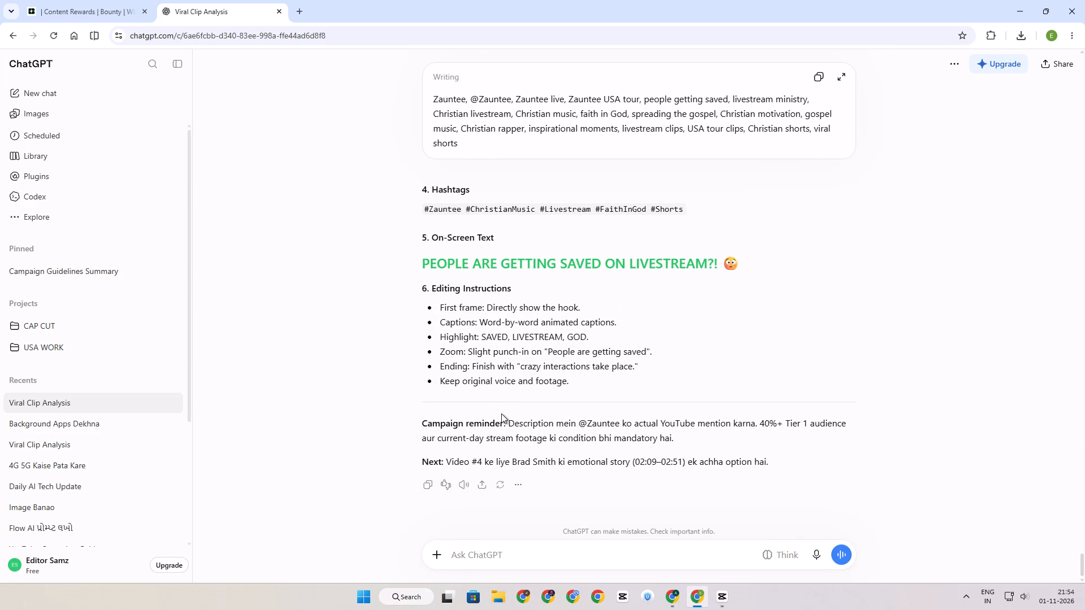
scroll(500, 412, up, 4)
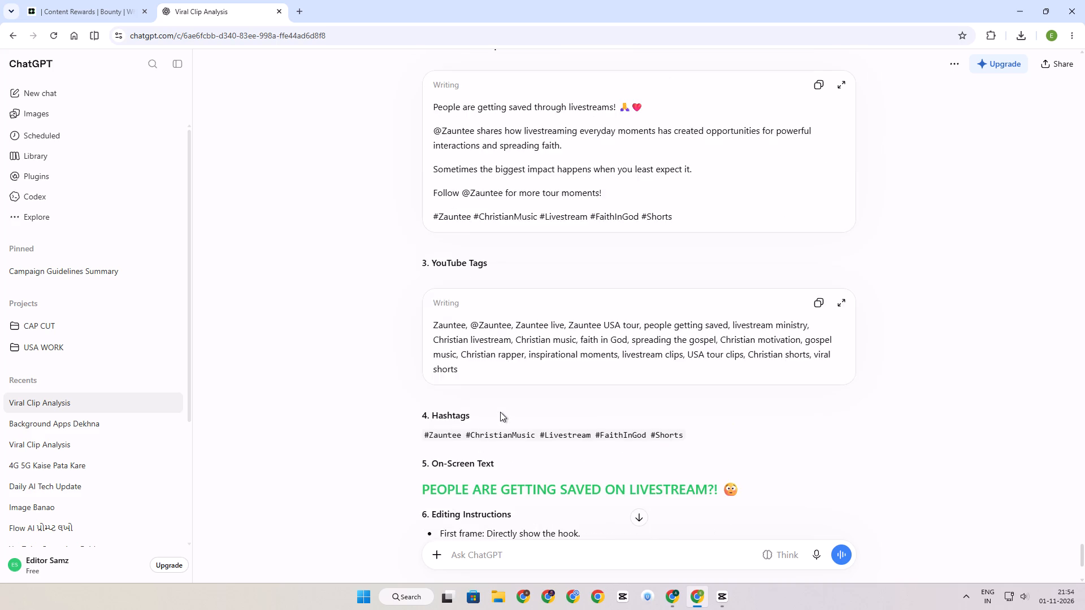
scroll(500, 412, up, 7)
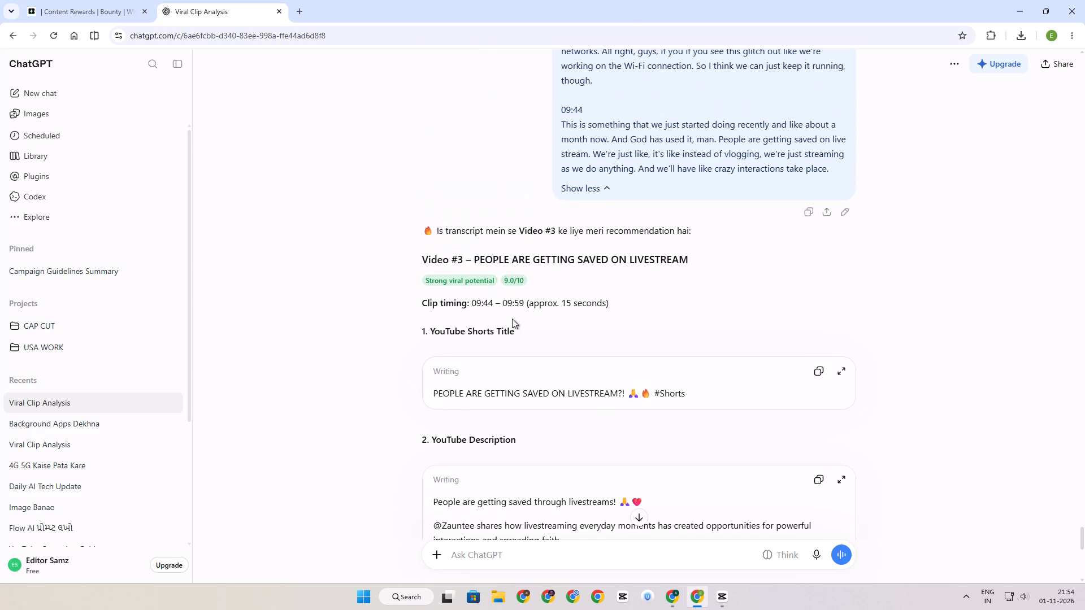
Scrub the CapCut footage forward to about 09:10, heading for the Video #3 clip at 09:44–09:59.
click(715, 595)
ctrl+scroll(242, 451, down, 5)
ctrl+click(318, 417)
drag(318, 417, 375, 420)
ctrl+scroll(401, 463, down, 16)
ctrl+scroll(514, 438, down, 5)
click(452, 416)
drag(452, 416, 546, 437)
scroll(491, 445, down, 10)
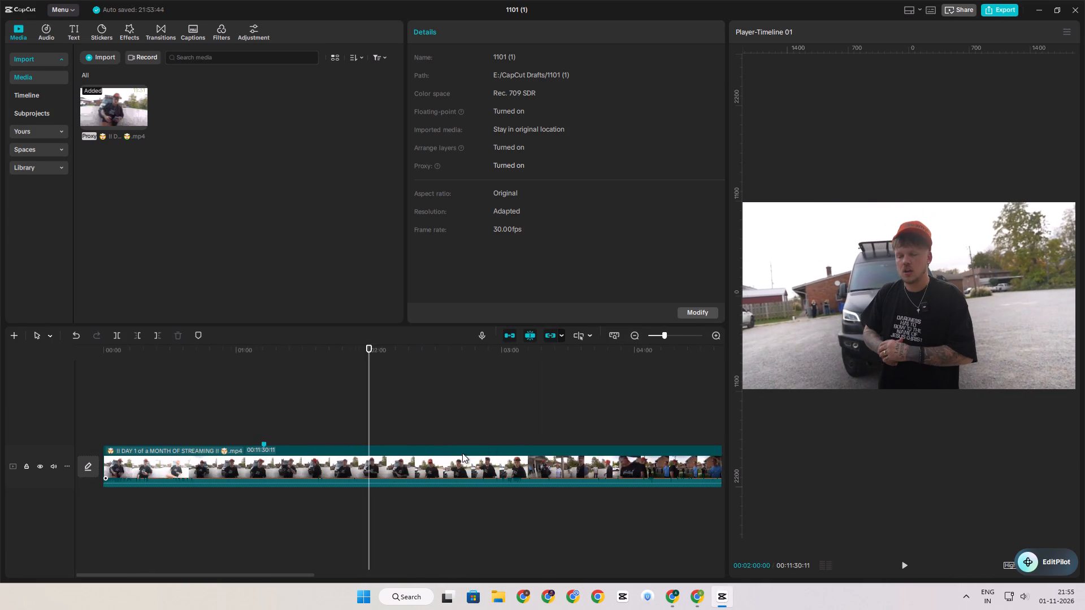
scroll(462, 453, down, 6)
click(337, 421)
drag(337, 421, 530, 451)
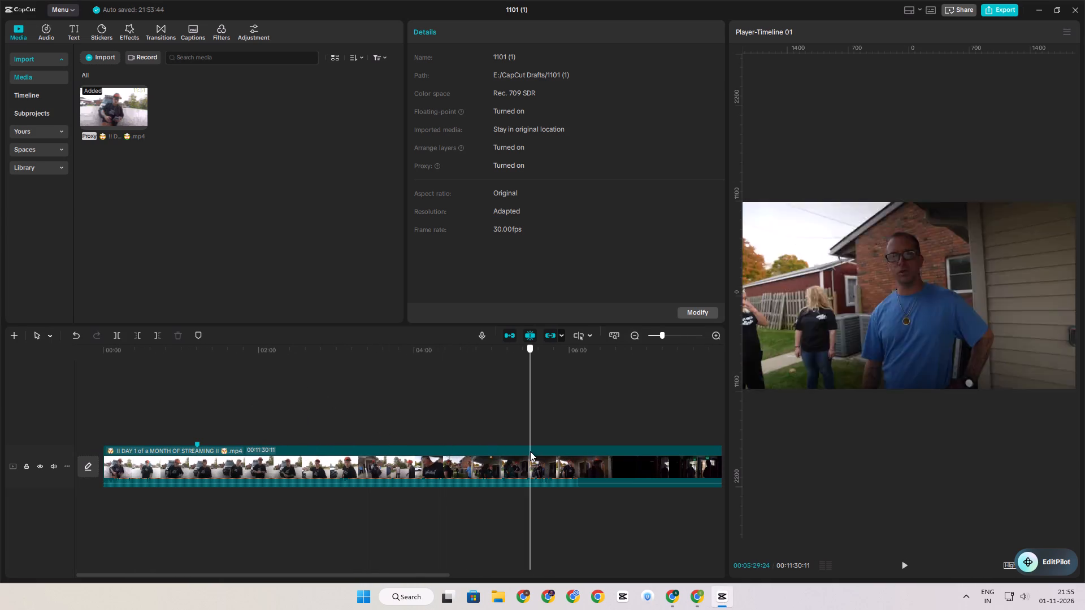
drag(530, 451, 531, 451)
ctrl+scroll(542, 482, down, 5)
click(474, 434)
drag(474, 434, 589, 438)
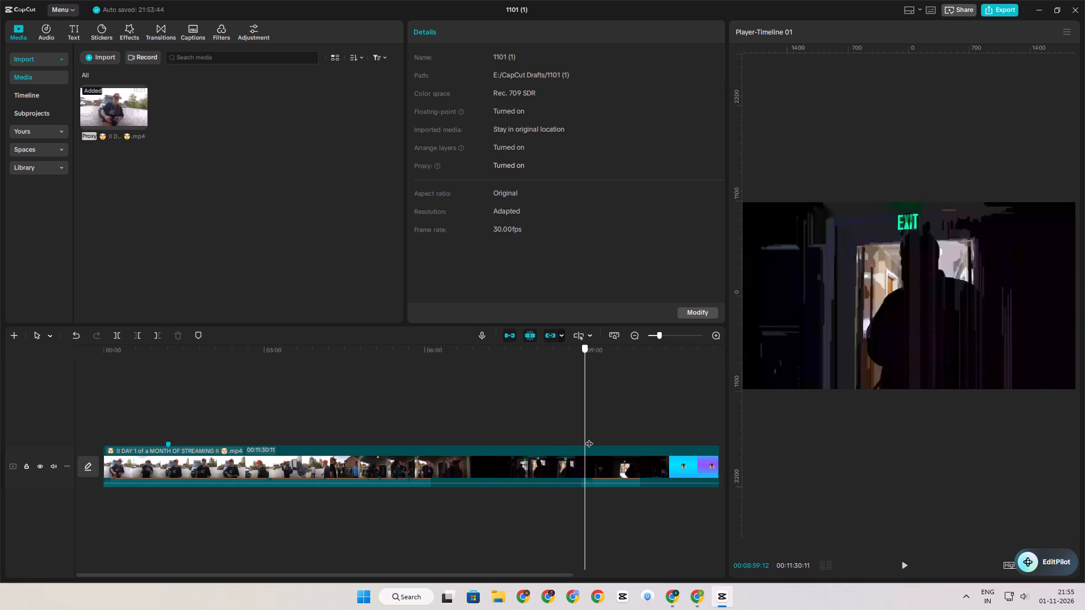
drag(589, 438, 595, 439)
Scrub the CapCut footage from about 09:10 forward to 09:56, and back to about 09:39 near the Video #3 clip.
ctrl+scroll(652, 488, up, 9)
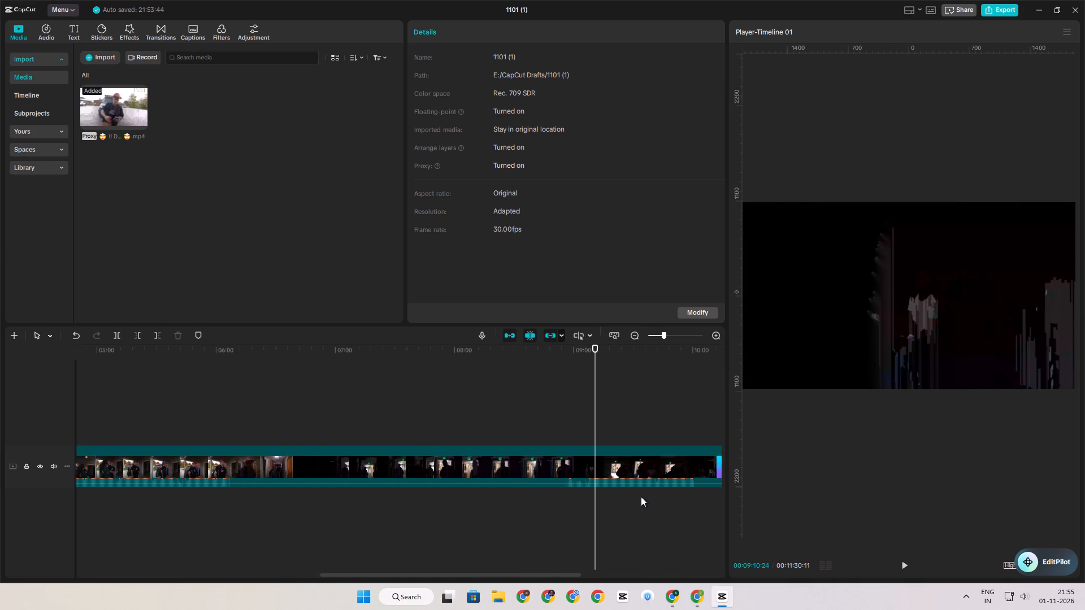
key(space)
click(613, 425)
drag(613, 425, 617, 425)
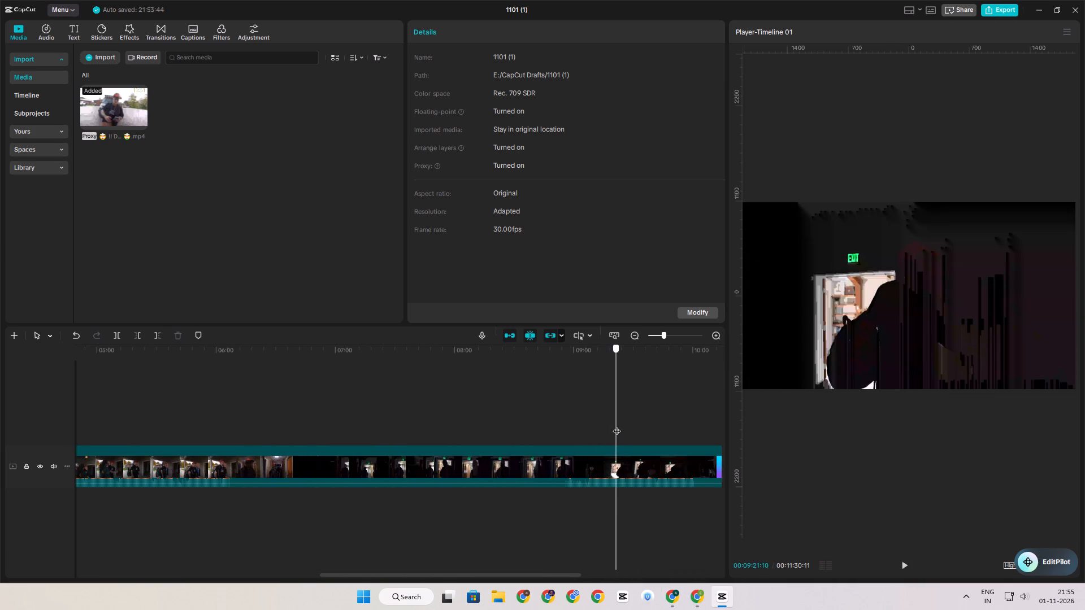
drag(617, 425, 650, 425)
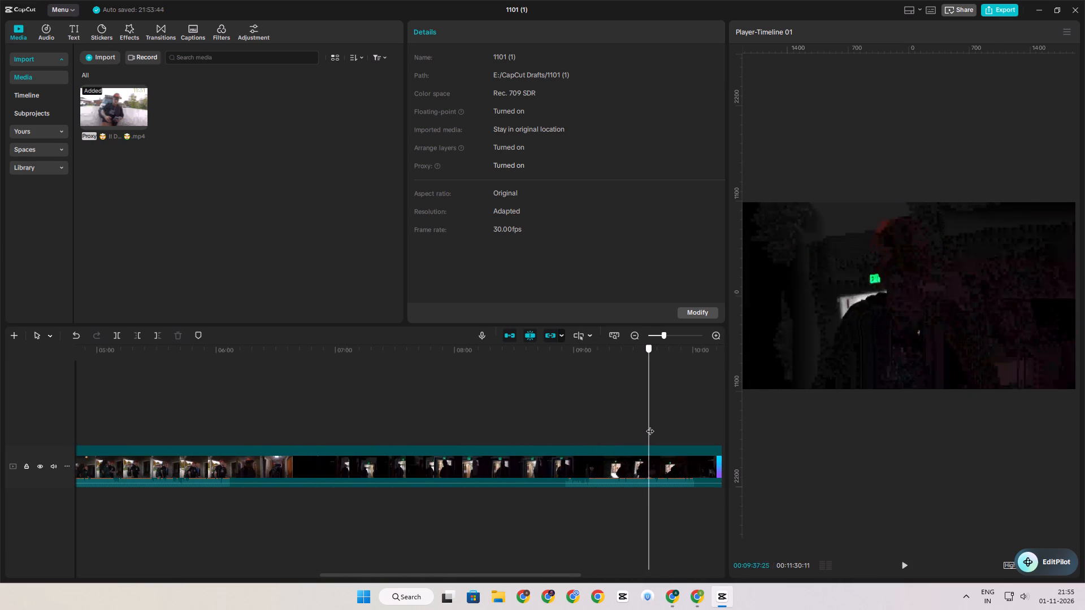
drag(650, 425, 686, 423)
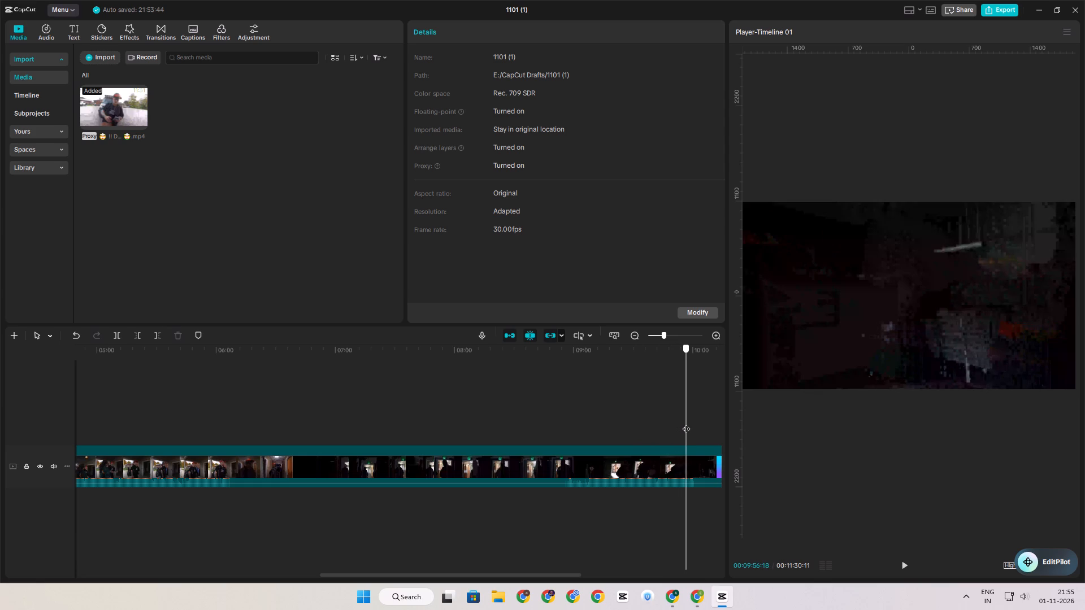
drag(686, 423, 653, 429)
key(space)
ctrl+scroll(671, 456, up, 10)
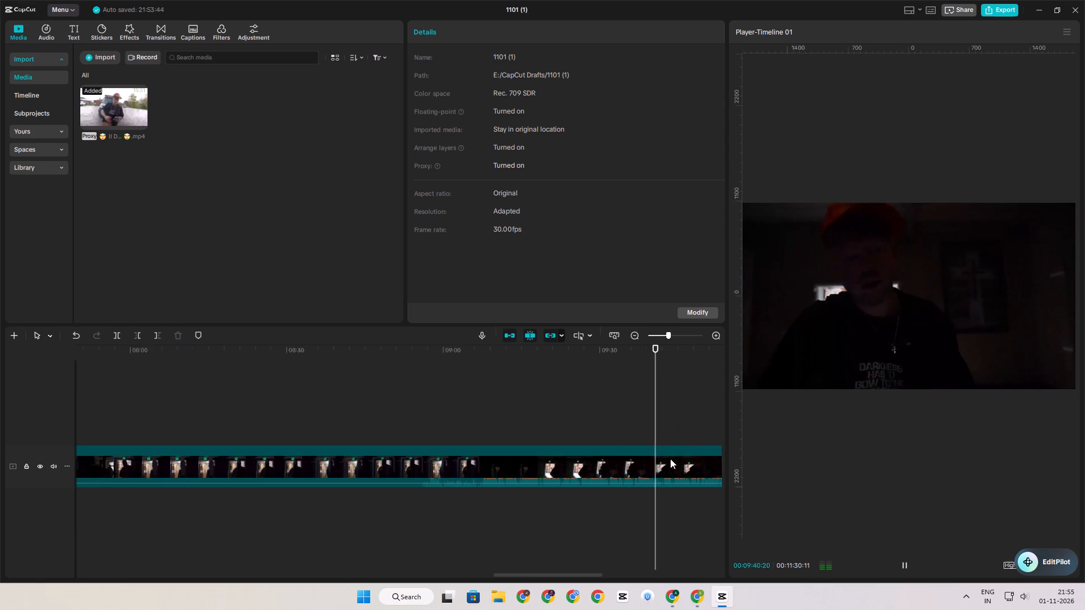
ctrl+scroll(670, 459, up, 2)
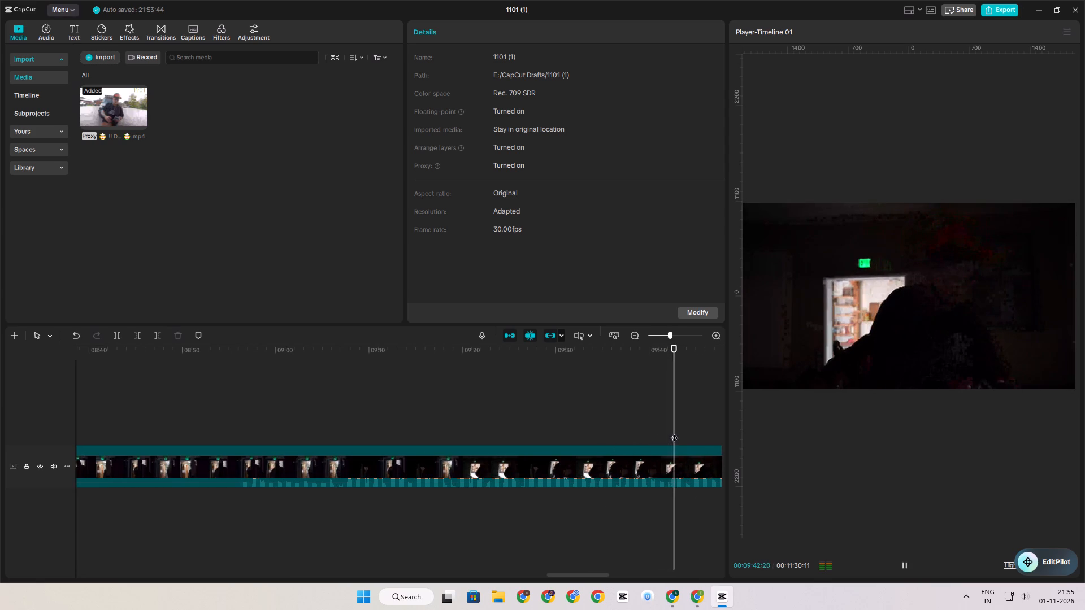
ctrl+scroll(674, 433, down, 5)
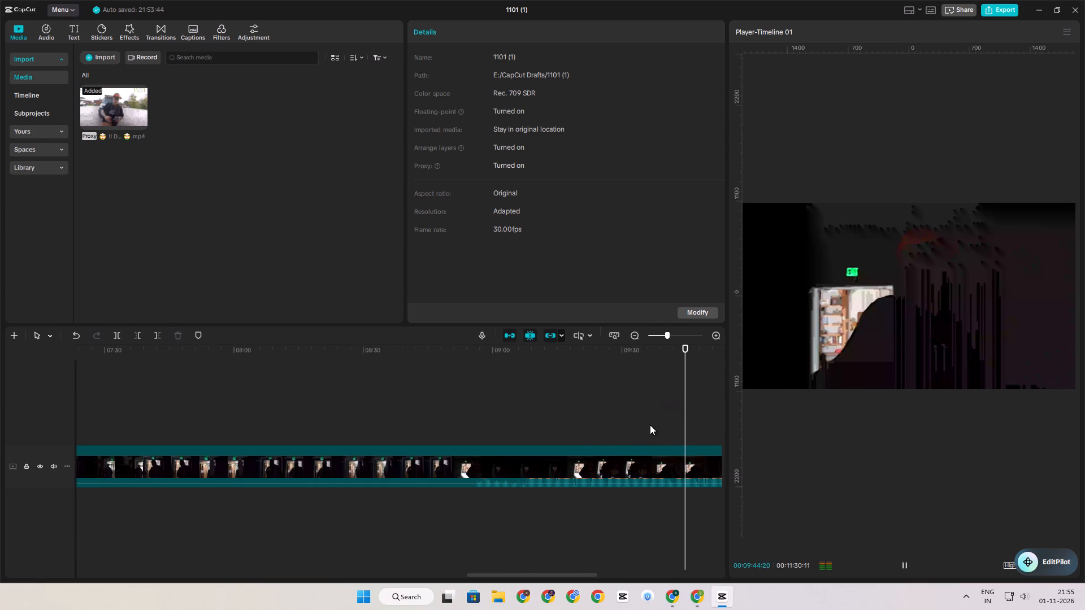
ctrl+scroll(649, 424, down, 12)
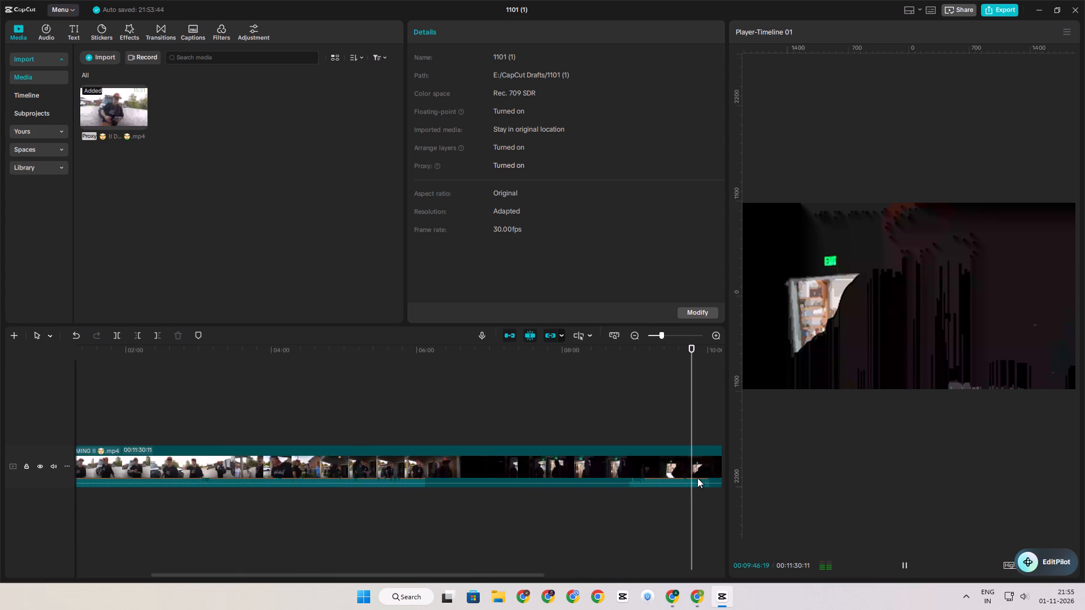
ctrl+scroll(703, 502, up, 5)
drag(528, 575, 535, 575)
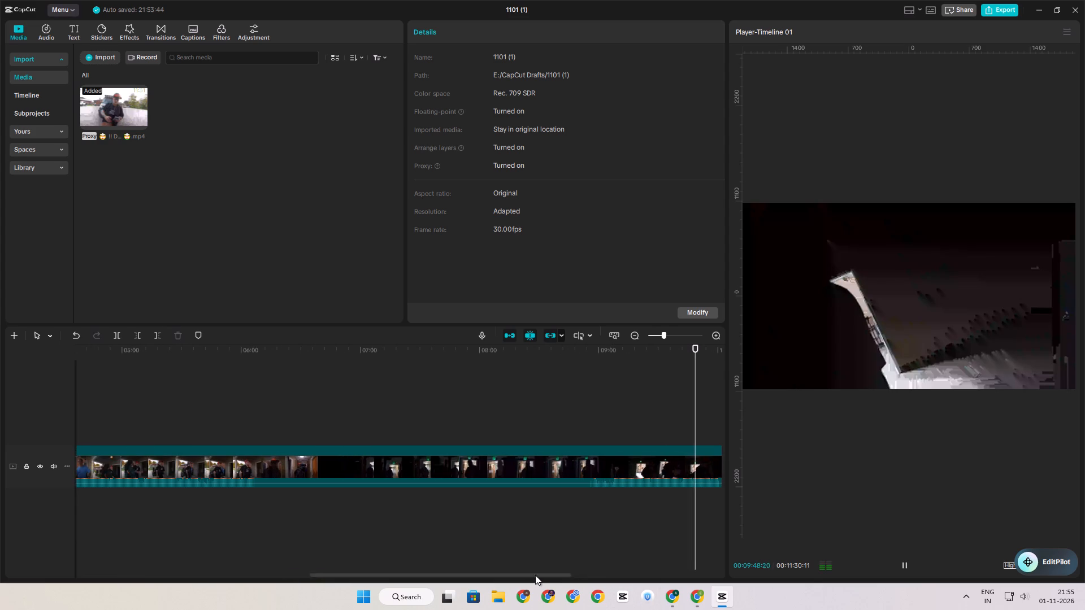
drag(535, 575, 646, 576)
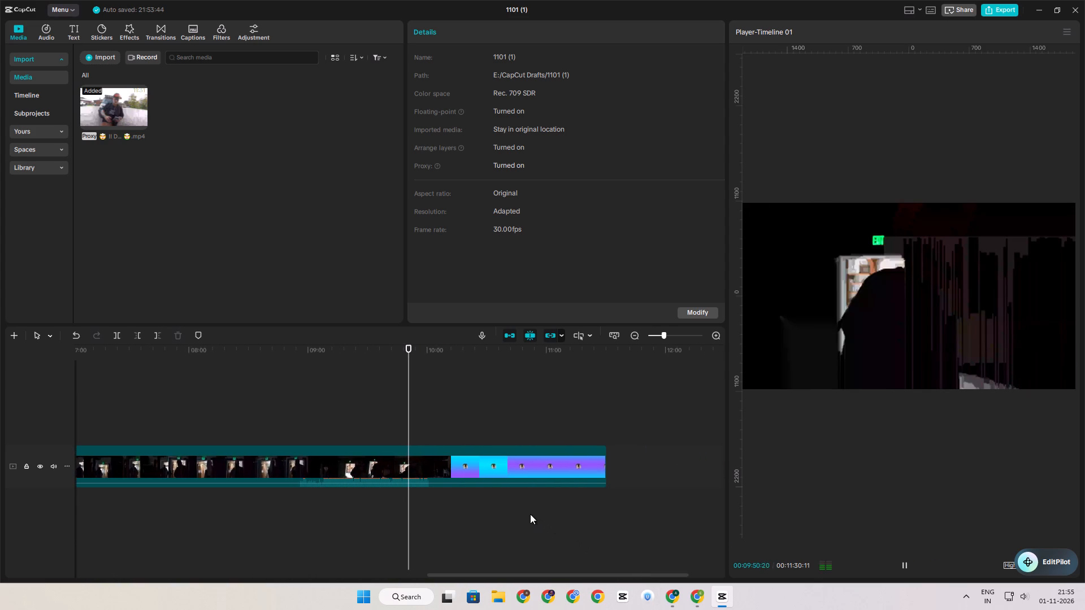
click(384, 423)
drag(384, 423, 25, 366)
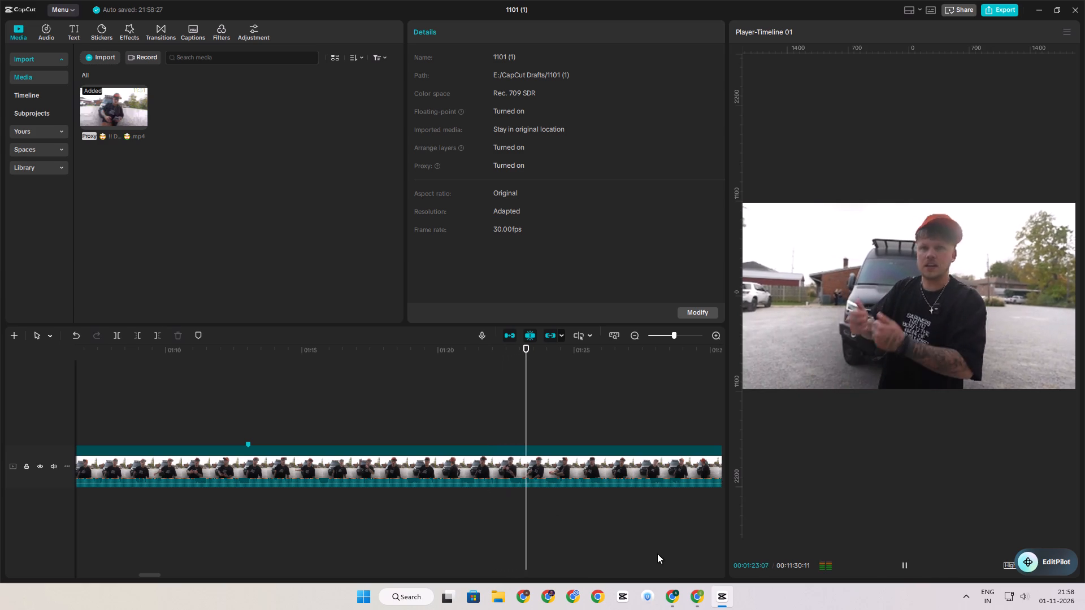
key(space)
key(space)
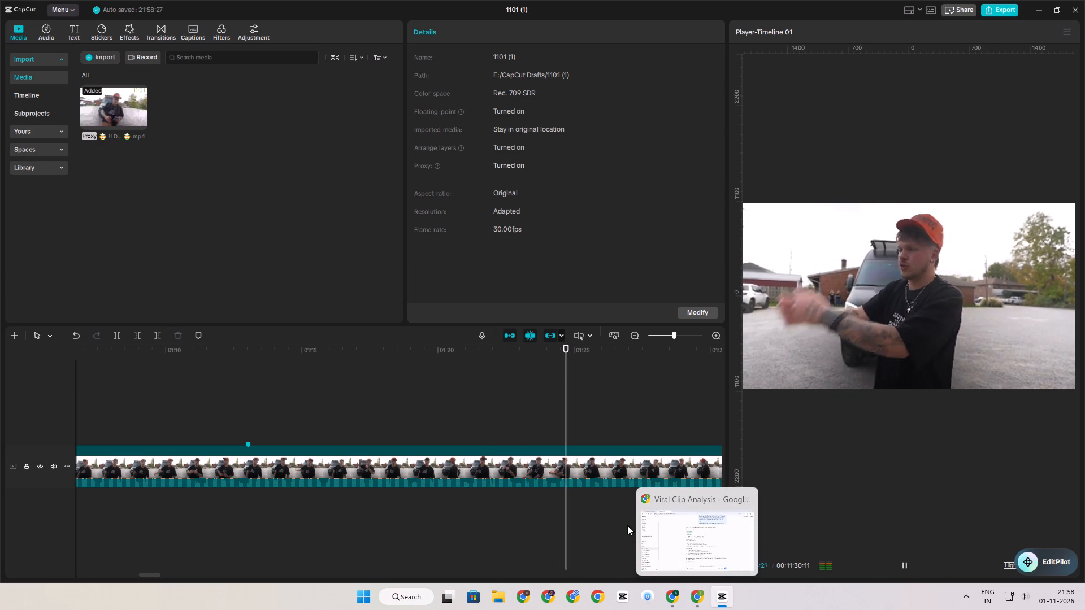
key(space)
key(space)
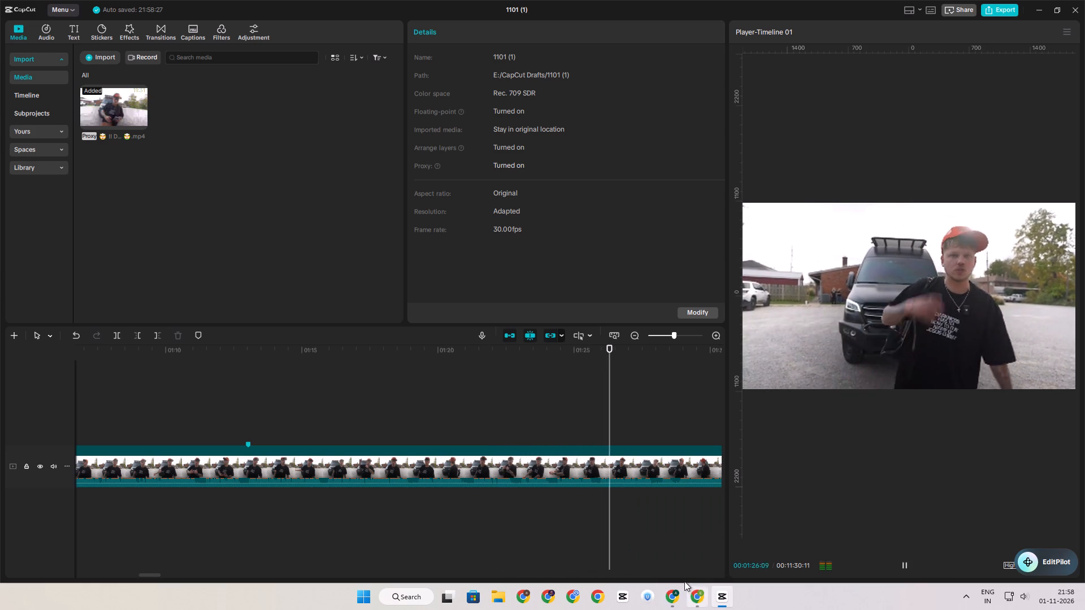
key(space)
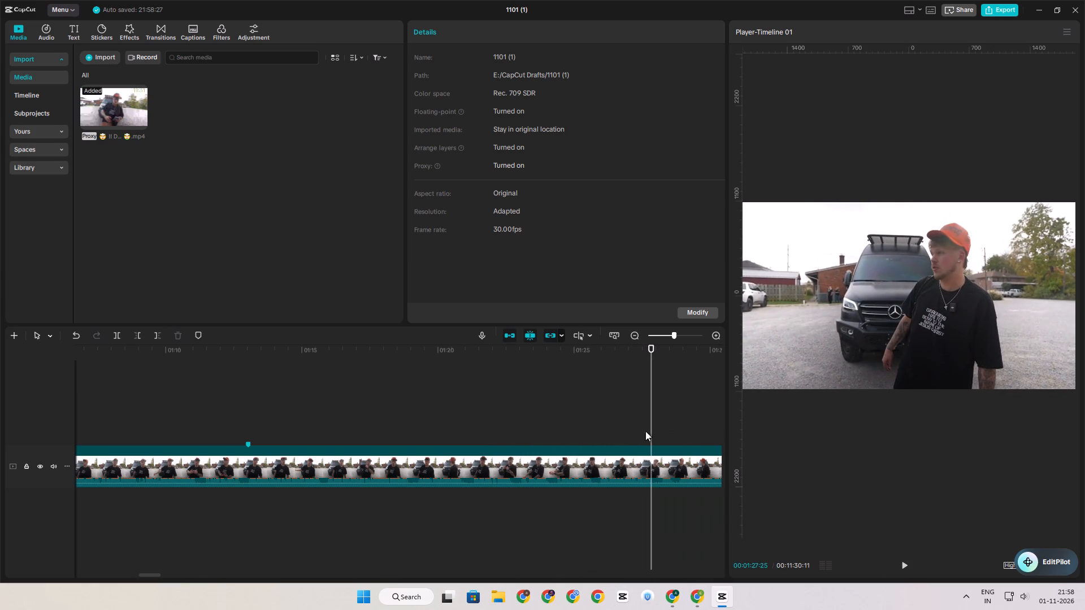
Split the footage at 00:01:27:18, after "ministry first", and delete everything following the cut.
click(629, 431)
key(space)
key(space)
click(646, 469)
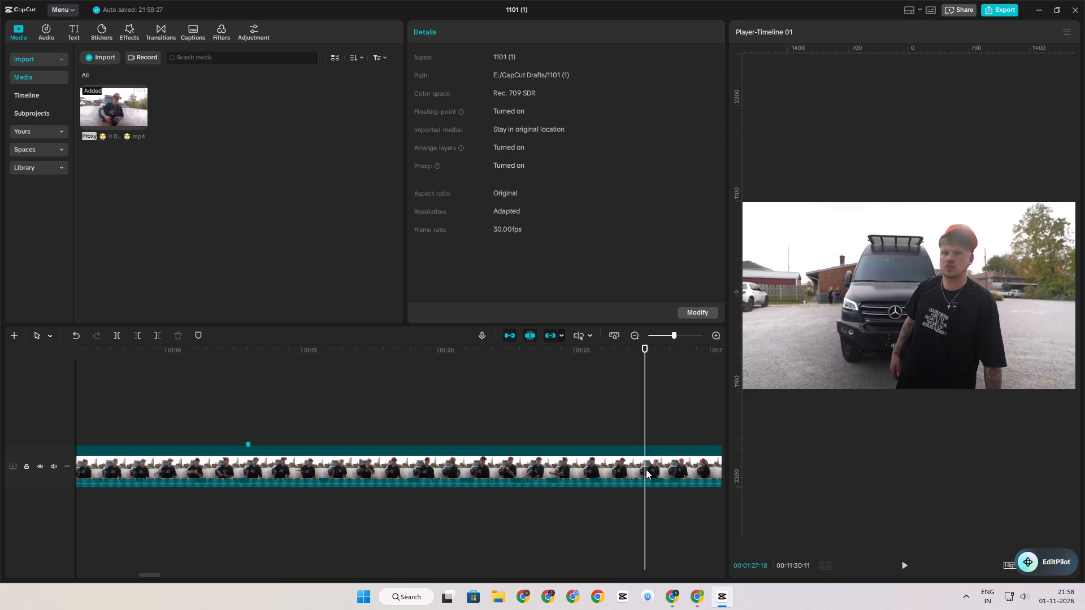
key(s)
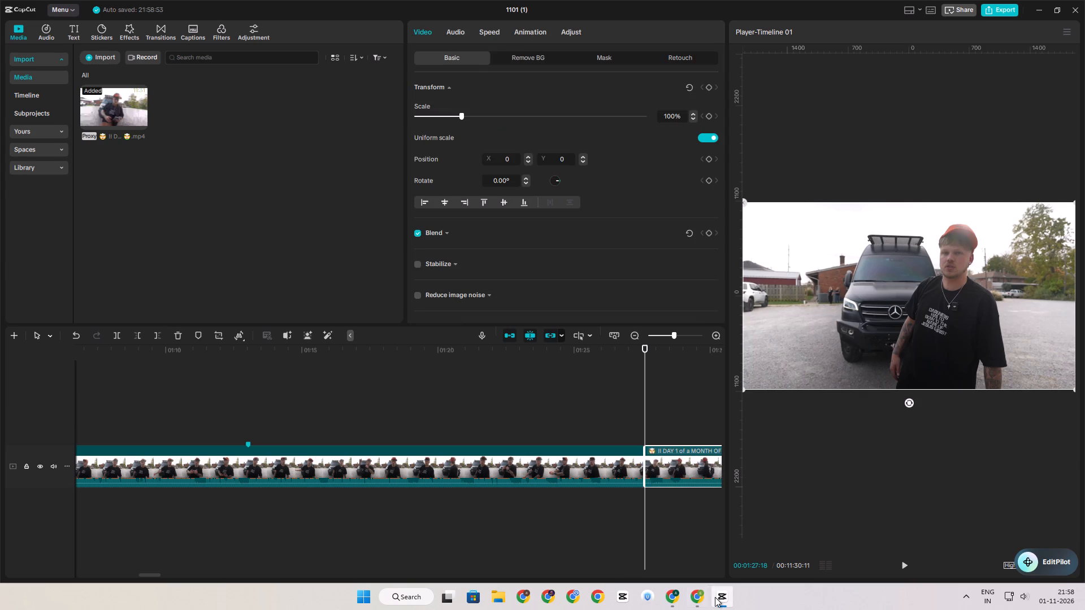
click(699, 597)
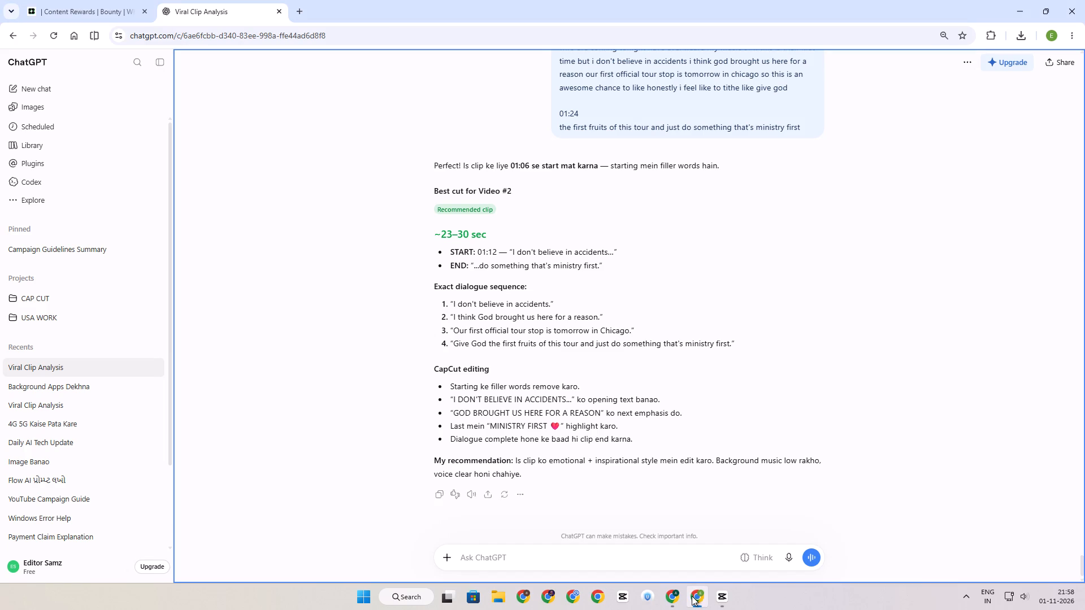
click(716, 595)
key(d)
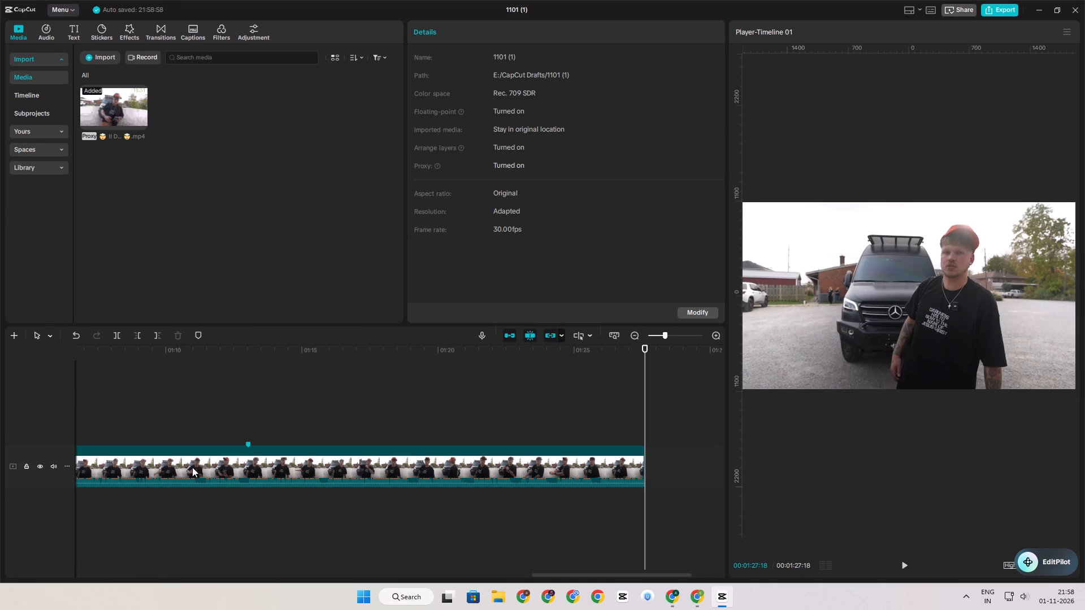
Trim away all footage before the marker at 00:01:13:01.
click(249, 428)
click(255, 467)
key(q)
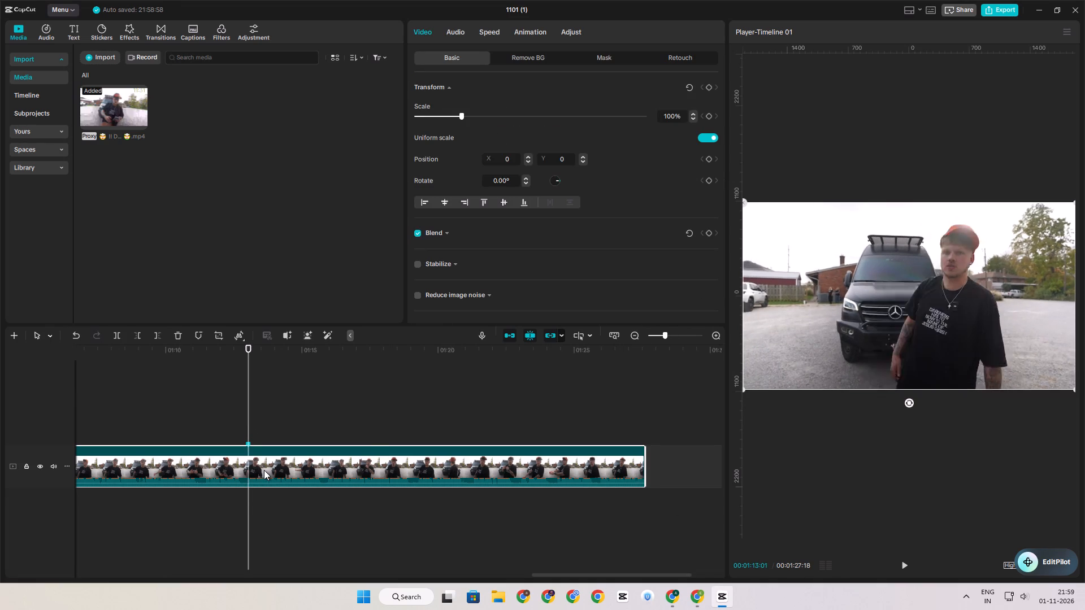
Set the trimmed clip's scale to 200%.
ctrl+scroll(293, 473, down, 4)
click(264, 418)
drag(264, 417, 0, 397)
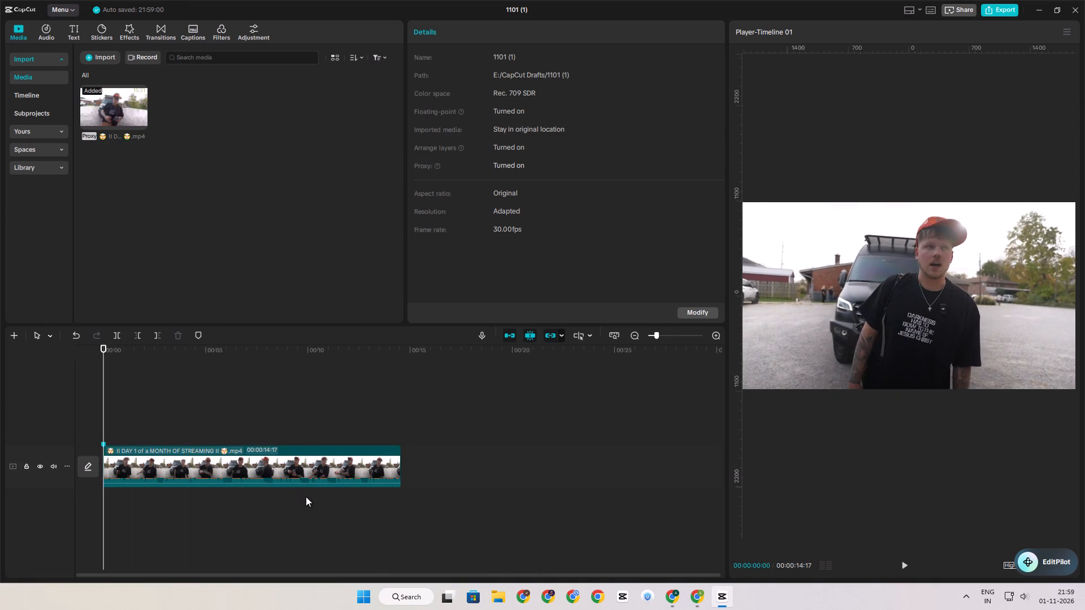
click(306, 496)
click(300, 485)
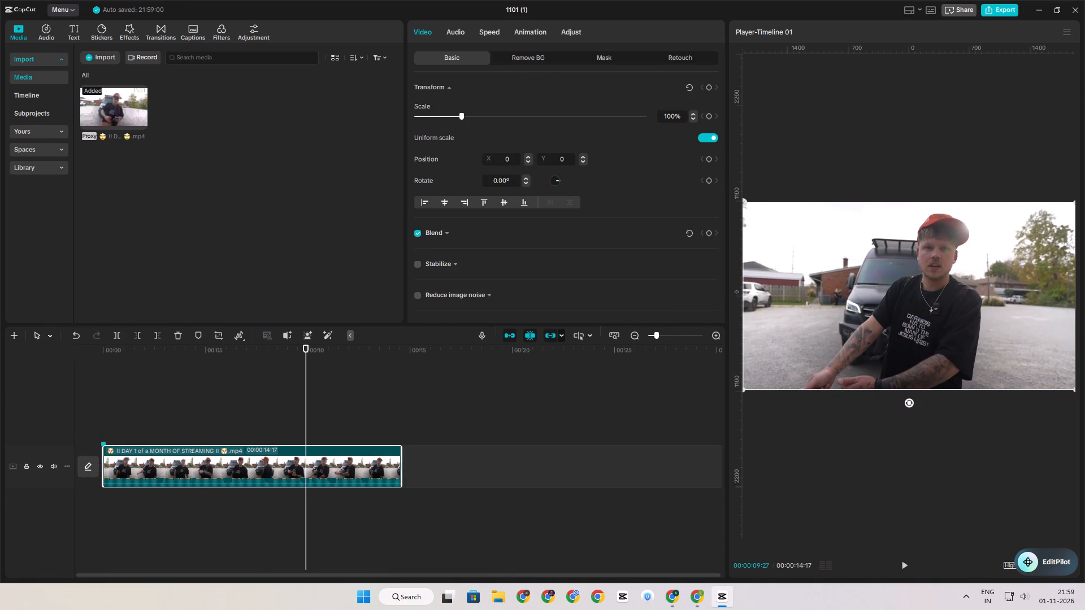
drag(662, 115, 689, 115)
key(2)
key(0)
key(0)
key(Return)
Move the floating EditPilot button away from the player controls and set the project's aspect ratio to 9:16.
drag(1032, 561, 864, 501)
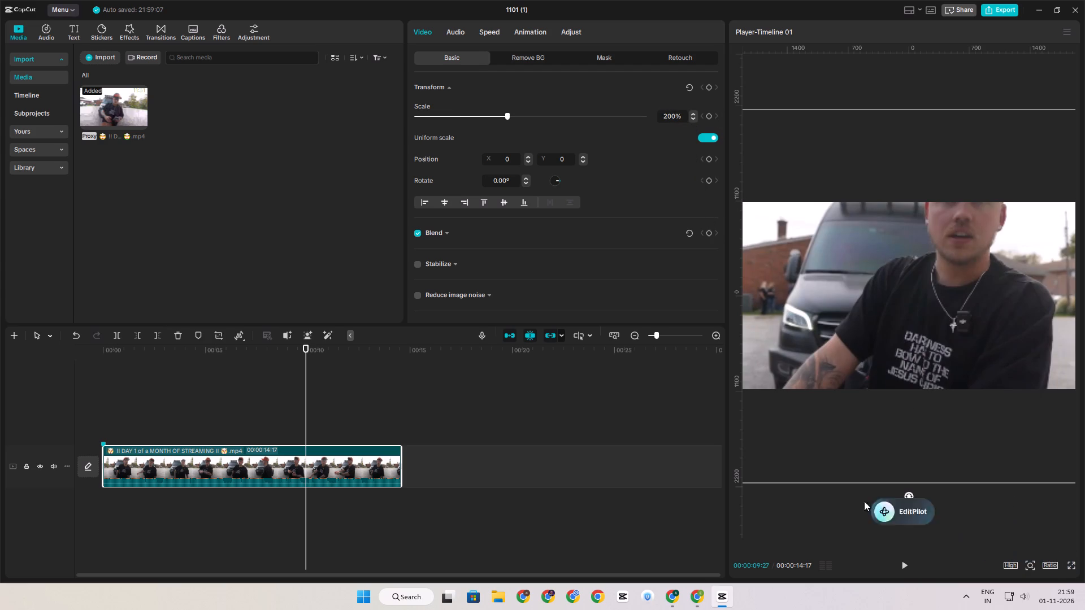
drag(864, 501, 447, 31)
click(1049, 564)
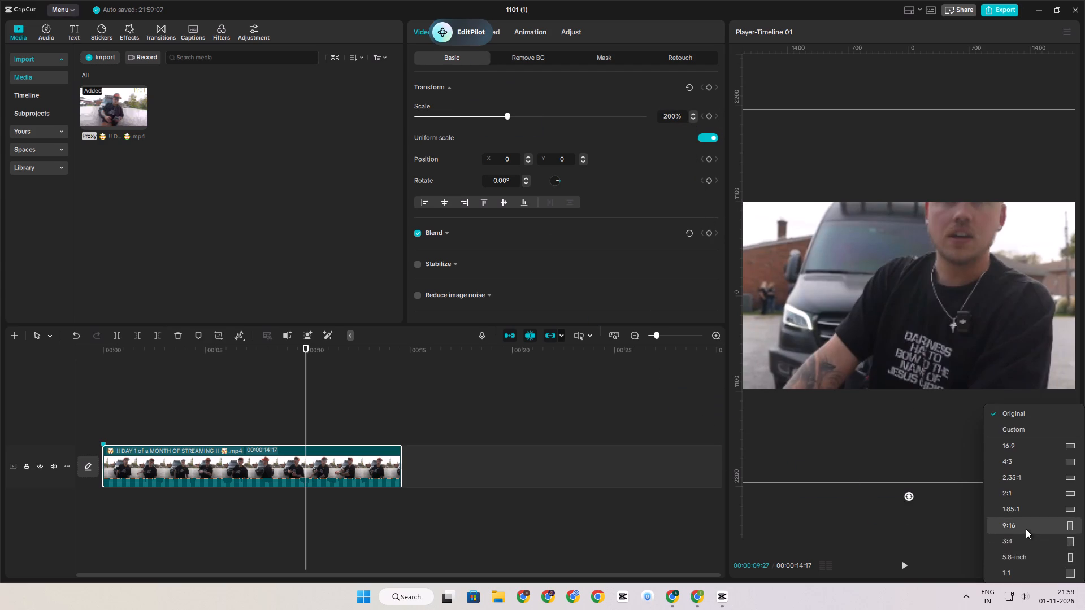
click(1026, 529)
Play the vertical clip from its start to check the cut and framing, then return the playhead to the beginning.
click(125, 422)
drag(125, 422, 124, 422)
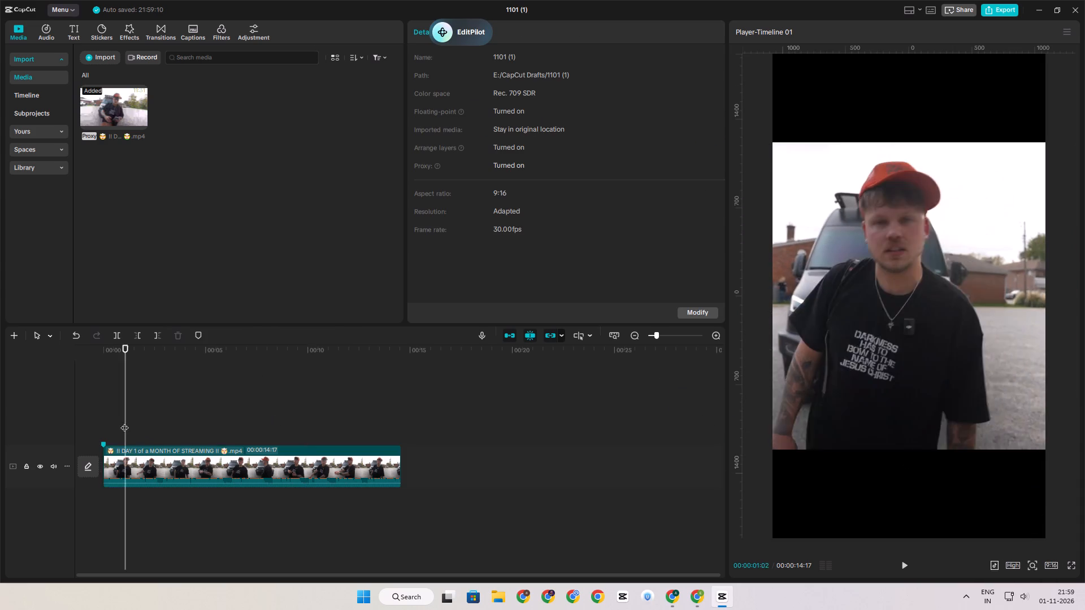
drag(124, 422, 0, 396)
key(space)
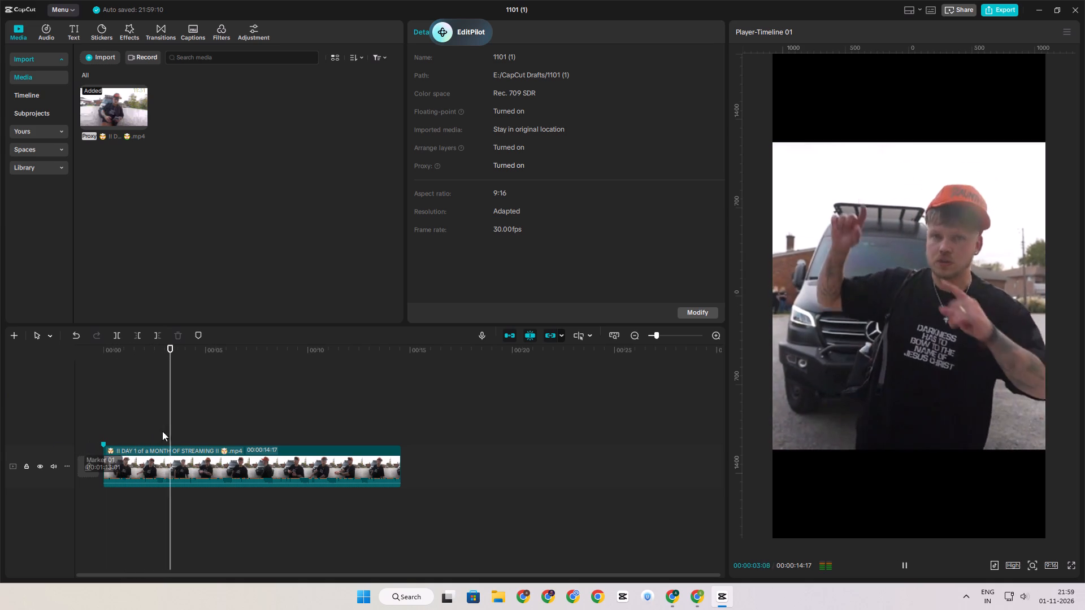
click(259, 413)
drag(259, 413, 82, 383)
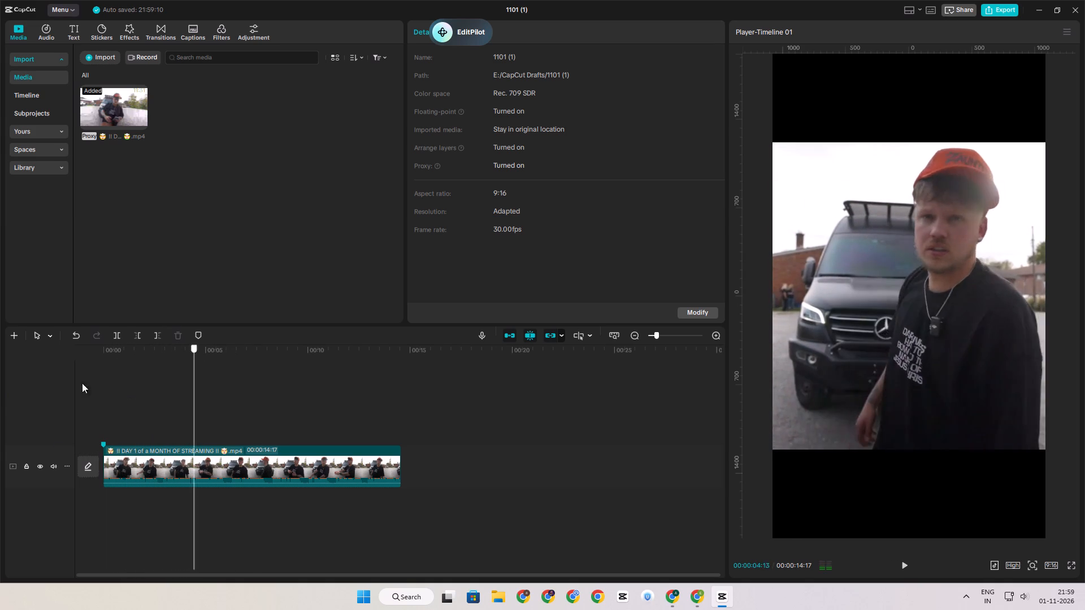
drag(82, 383, 9, 368)
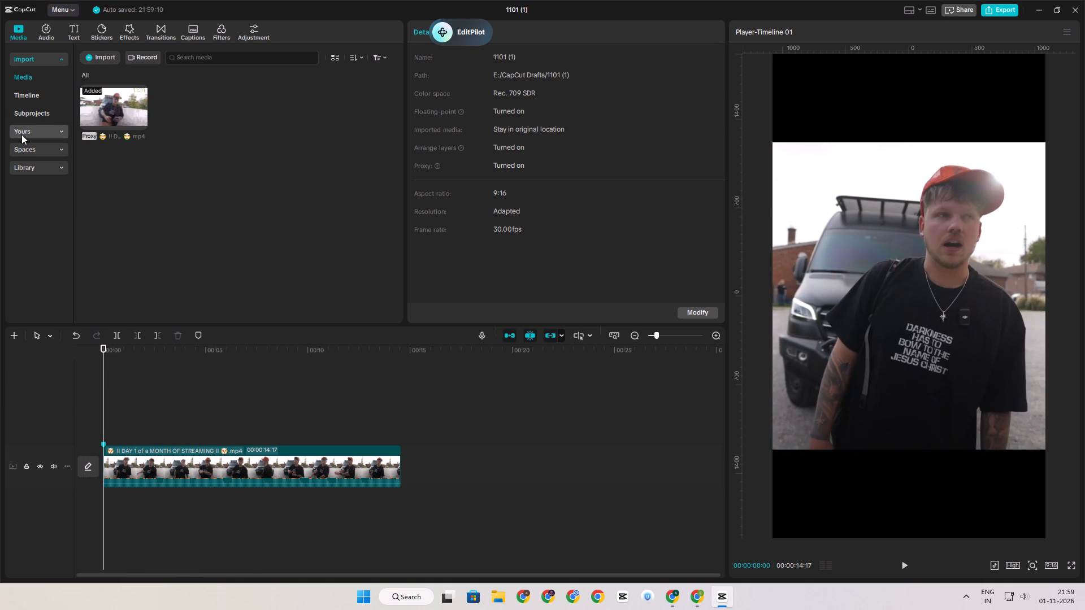
Add My presets40 from the JAHERAT VALA preset folder above the clip at the start and break it apart into its adjustment layer.
click(21, 134)
click(21, 134)
click(22, 119)
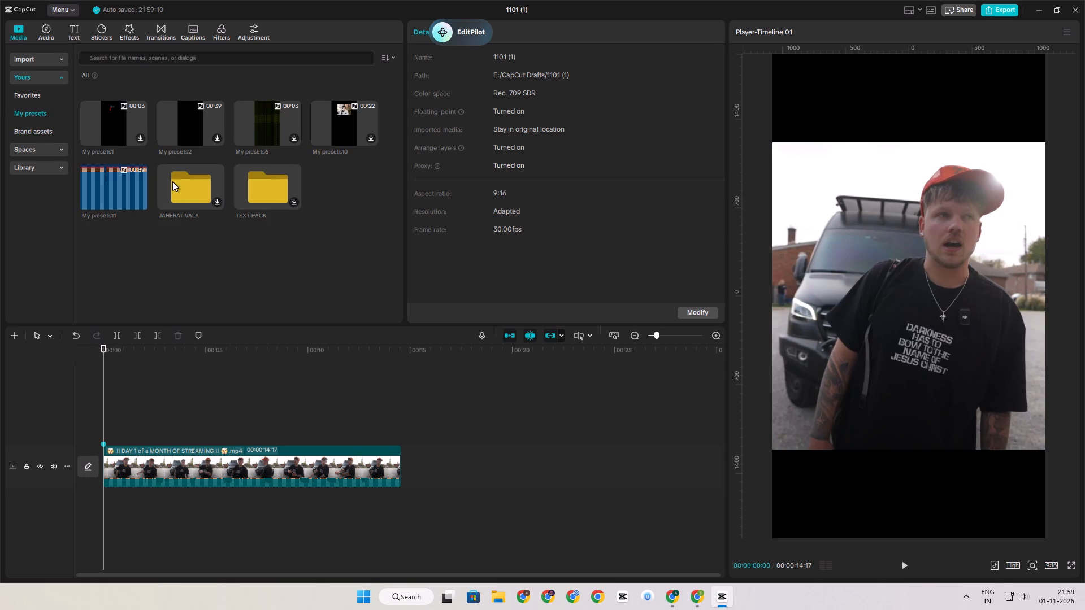
double_click(206, 171)
scroll(202, 178, down, 3)
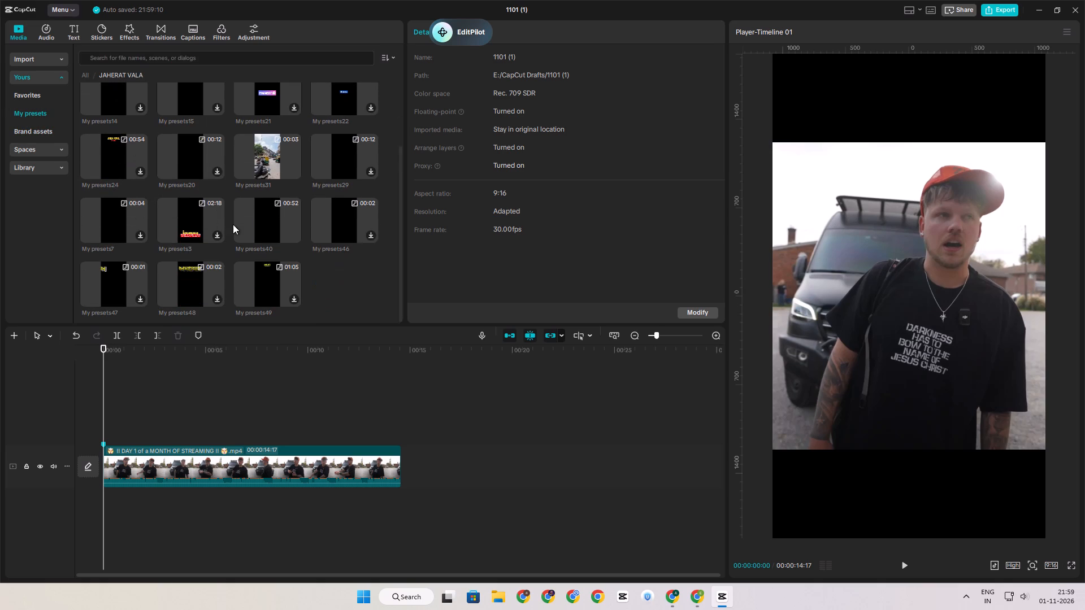
drag(253, 219, 98, 378)
right_click(224, 426)
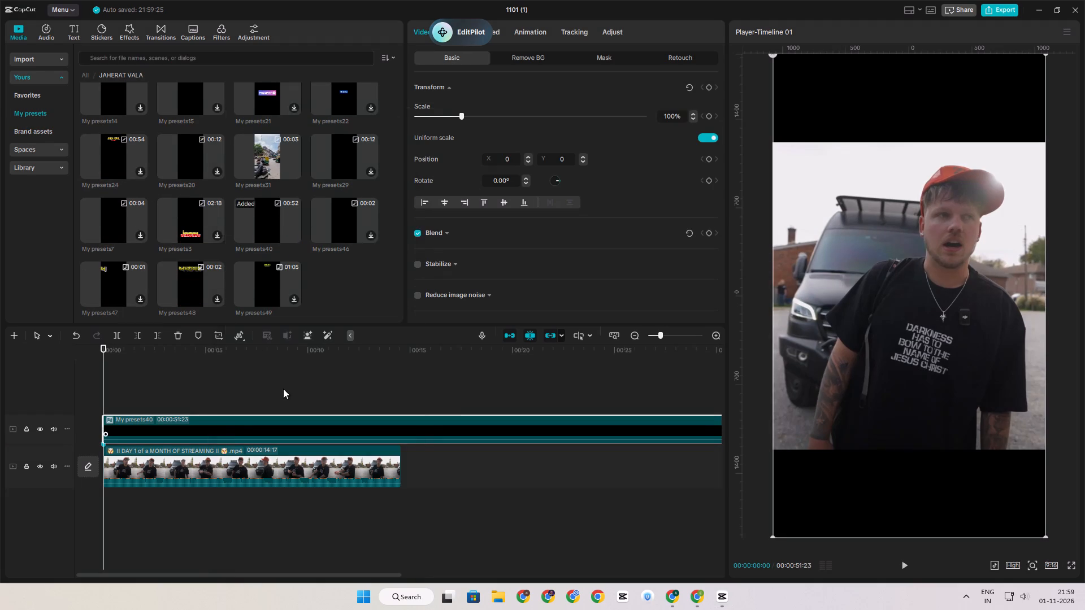
click(273, 329)
Split the adjustment layer at the video clip's end, 00:00:14:17, and delete the excess.
click(392, 391)
drag(392, 391, 403, 392)
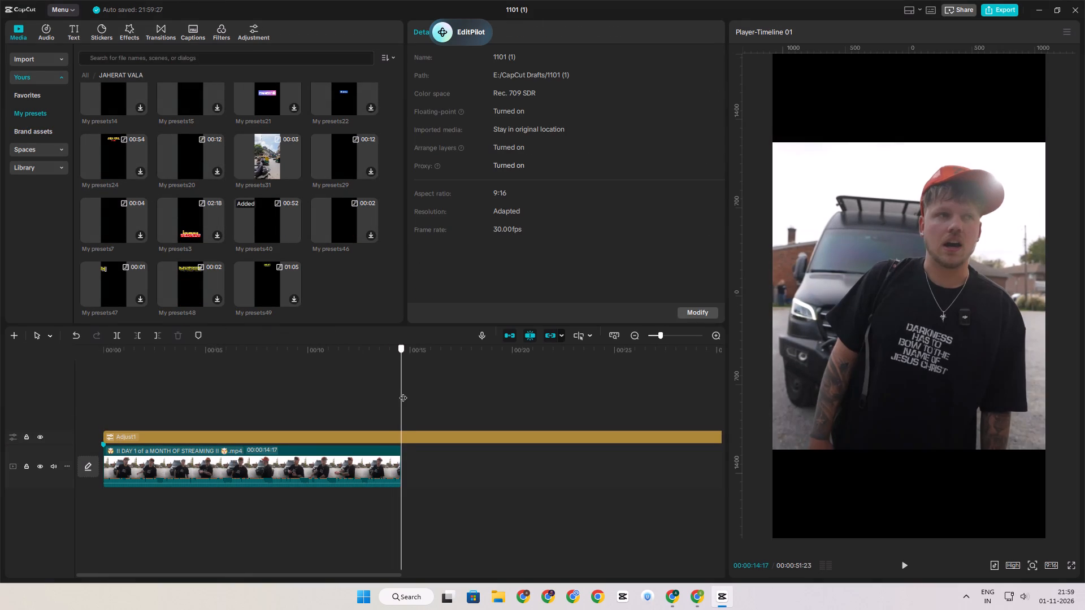
click(401, 435)
key(s)
key(d)
Turn off Color match on the adjustment layer.
click(370, 422)
click(371, 433)
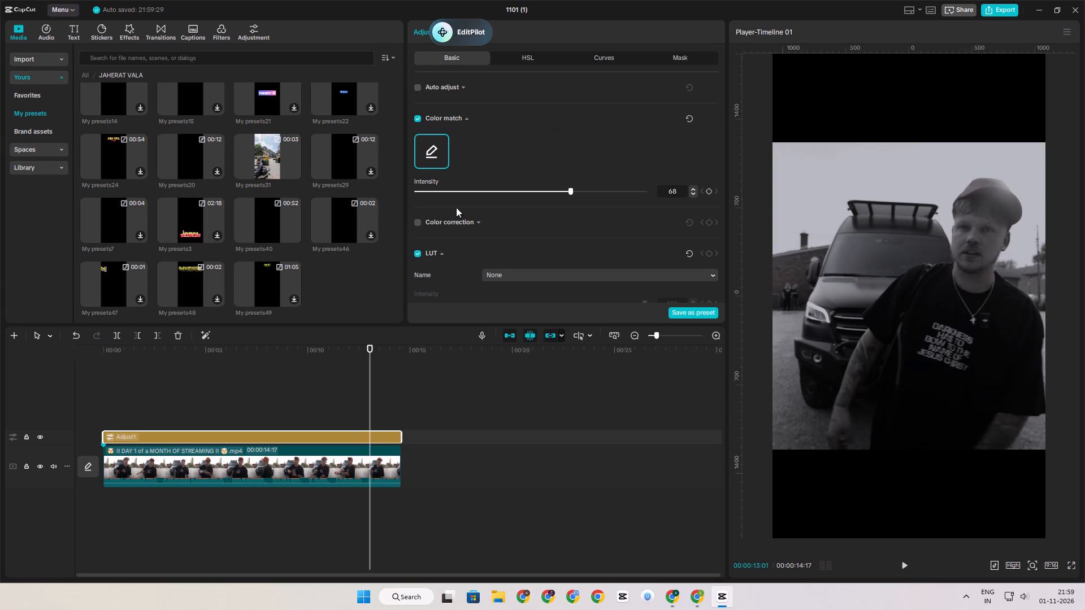
click(422, 123)
click(418, 119)
Add a line shape above the adjustment layer at the start and extend it to the video clip's end.
drag(215, 398, 208, 398)
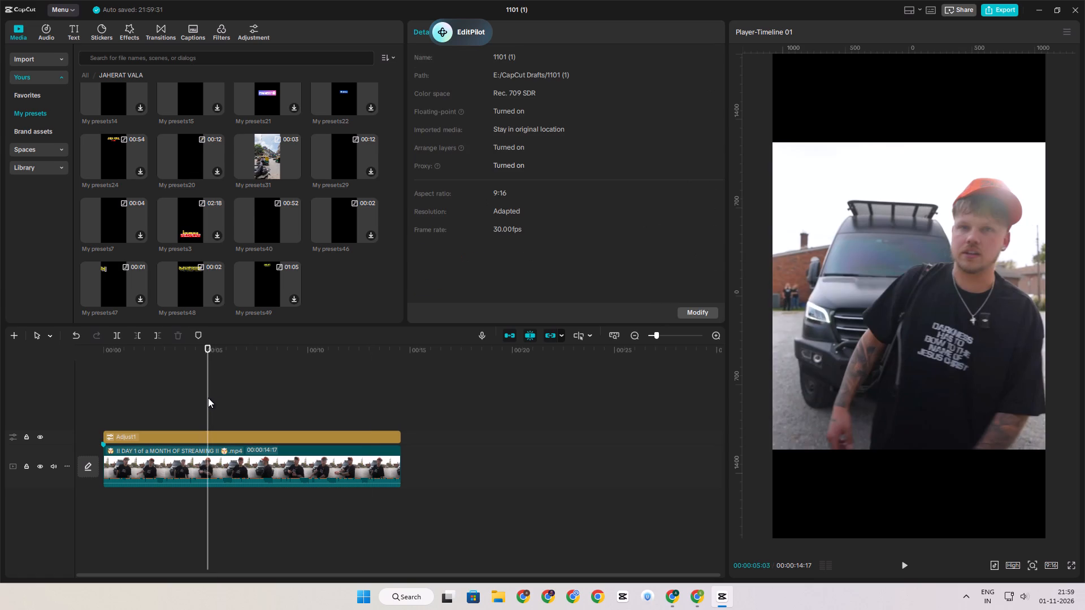
drag(208, 398, 0, 398)
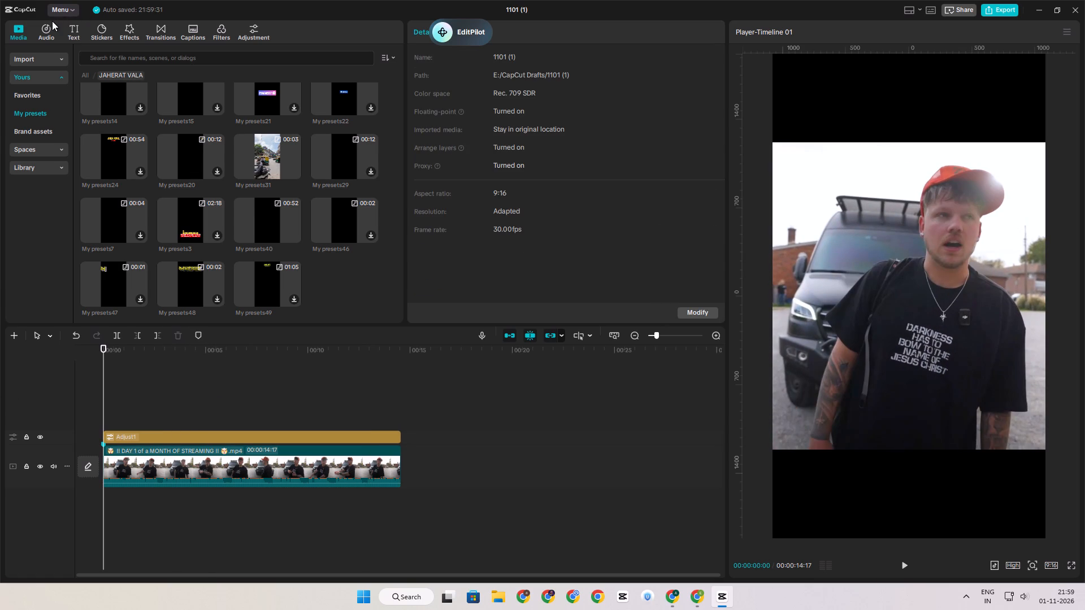
click(98, 29)
click(33, 98)
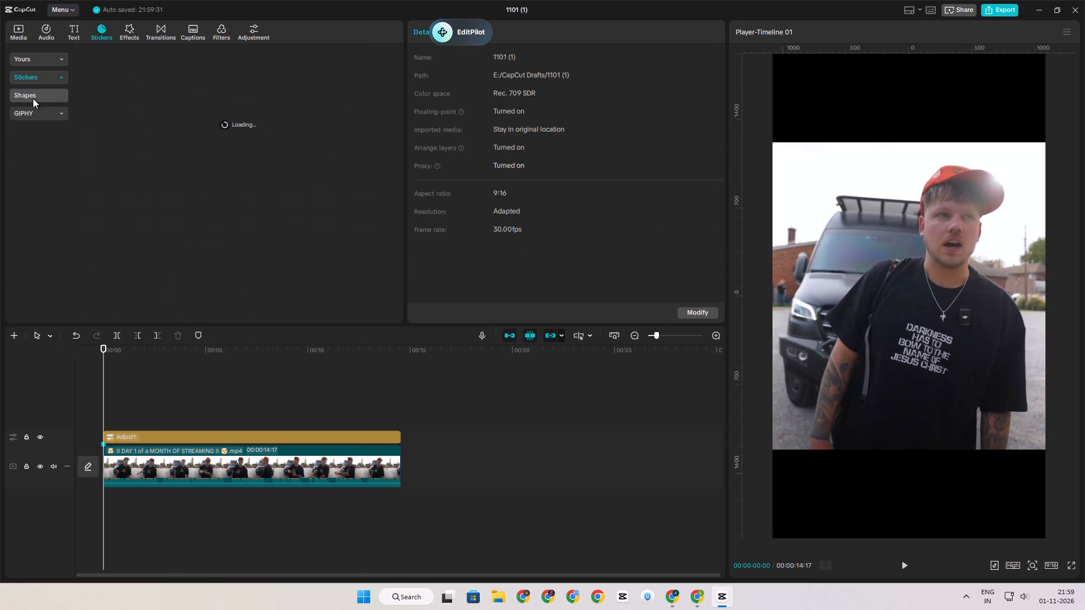
drag(107, 68, 107, 89)
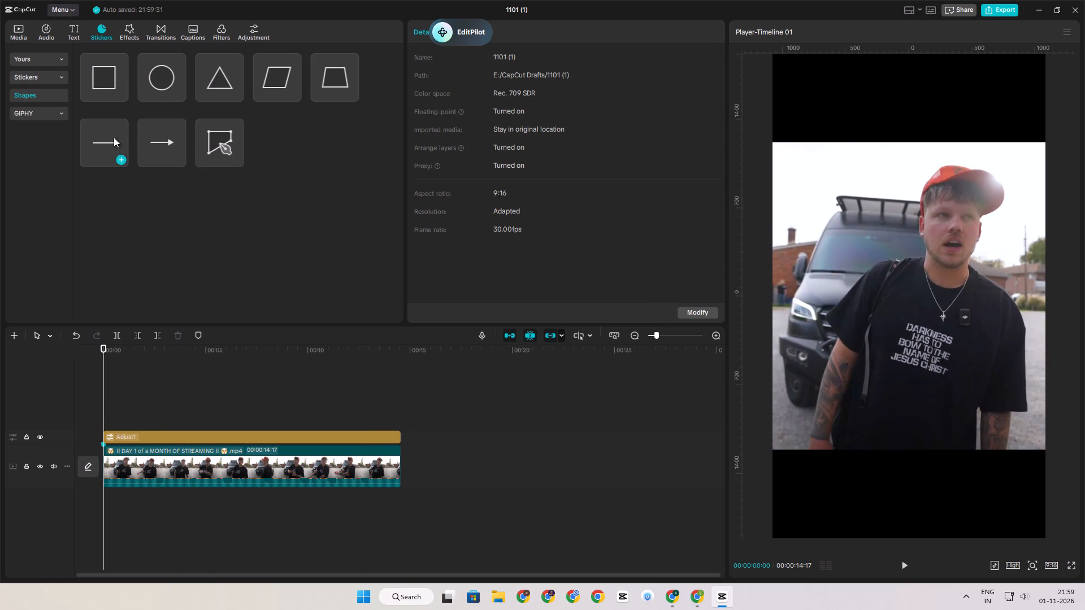
drag(114, 145, 99, 422)
drag(167, 422, 201, 427)
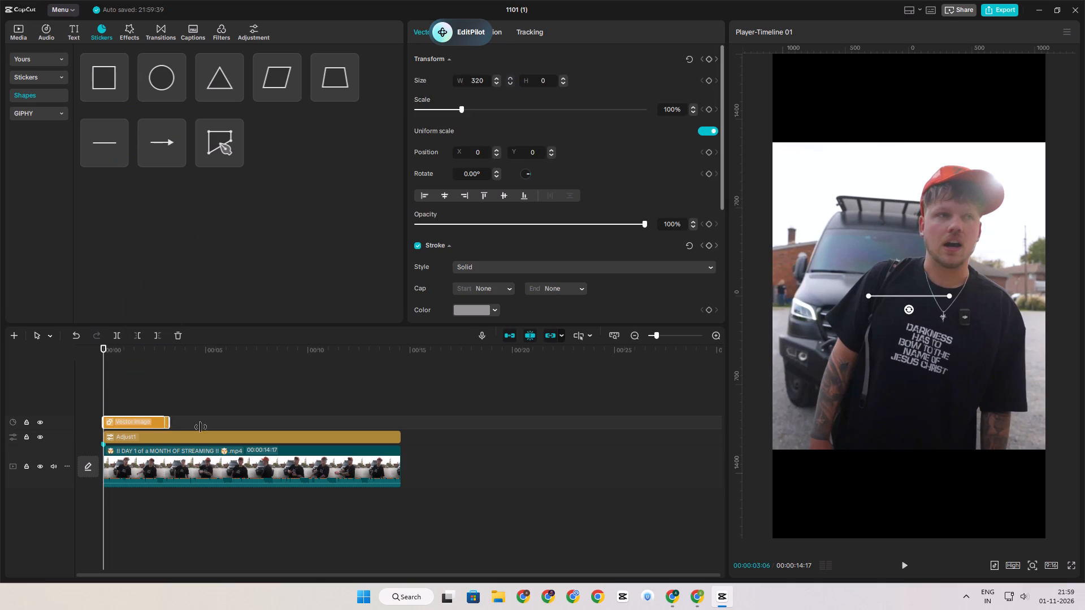
drag(201, 427, 402, 416)
Place the line along the video's top edge and stretch it across the full frame width, about 1163 wide.
drag(913, 295, 909, 160)
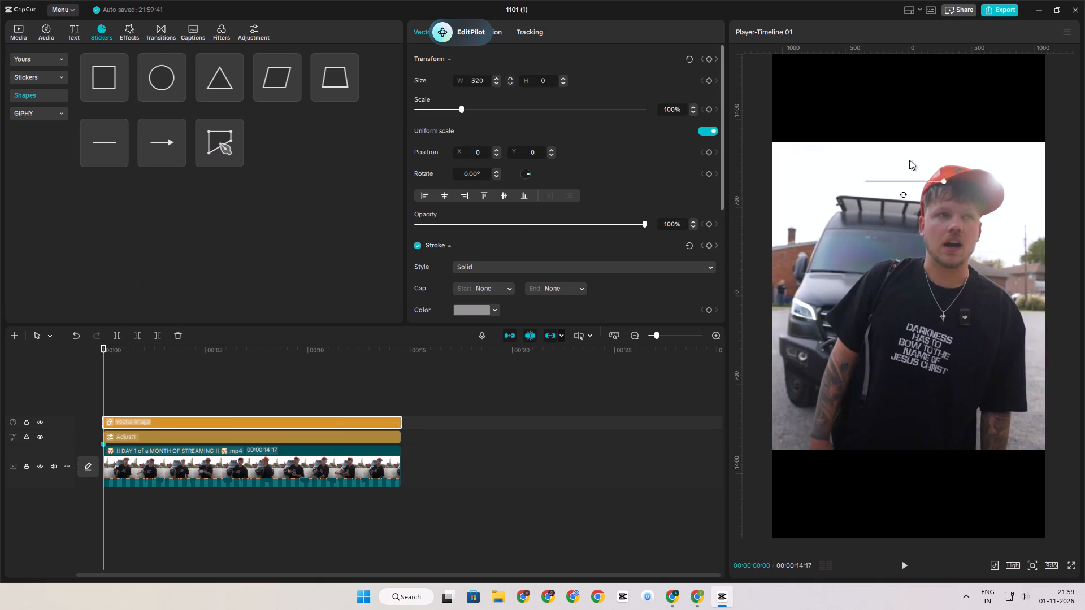
drag(909, 160, 905, 141)
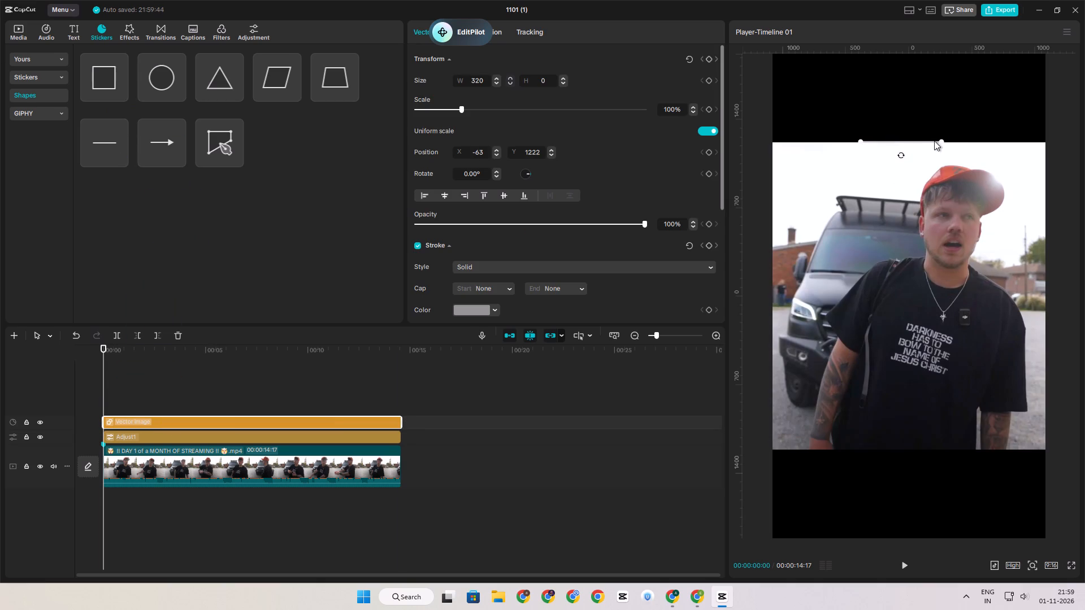
drag(942, 141, 1080, 141)
drag(1080, 141, 1084, 141)
drag(1039, 140, 977, 134)
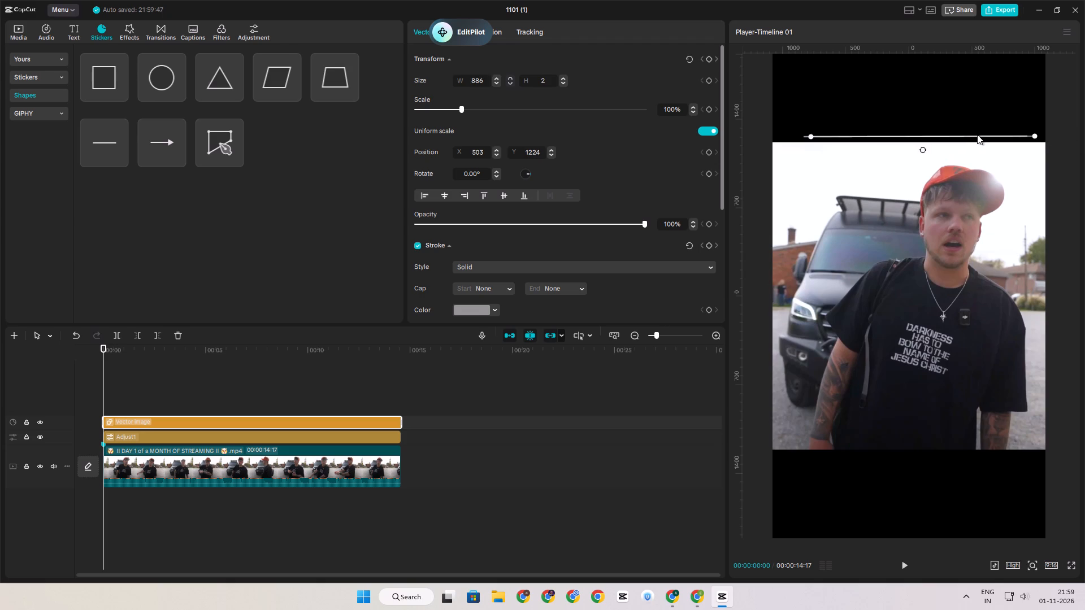
drag(977, 134, 948, 140)
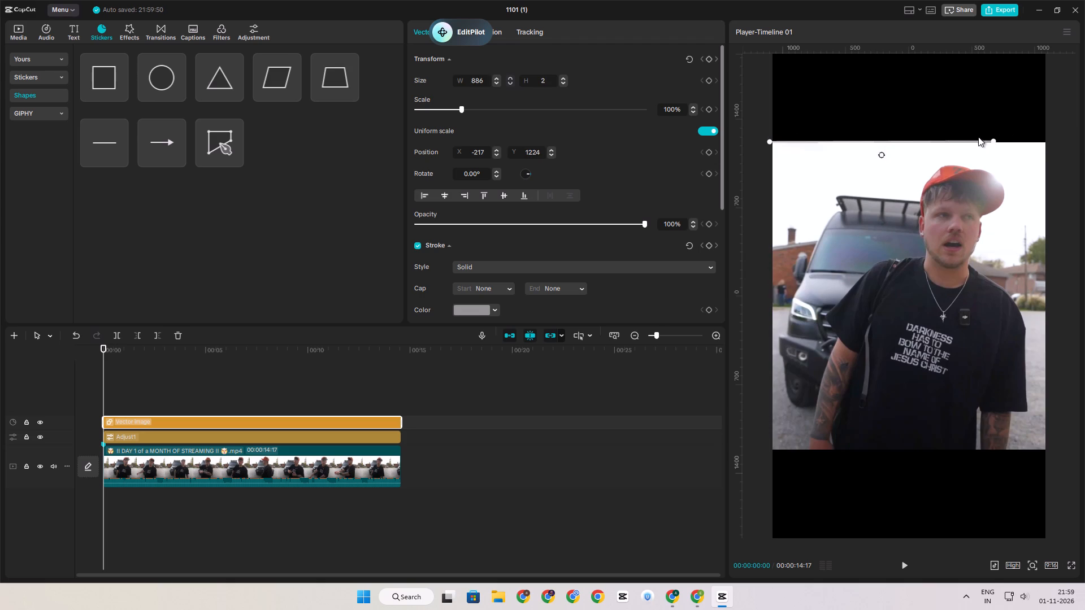
drag(992, 141, 1056, 141)
drag(1056, 141, 1064, 141)
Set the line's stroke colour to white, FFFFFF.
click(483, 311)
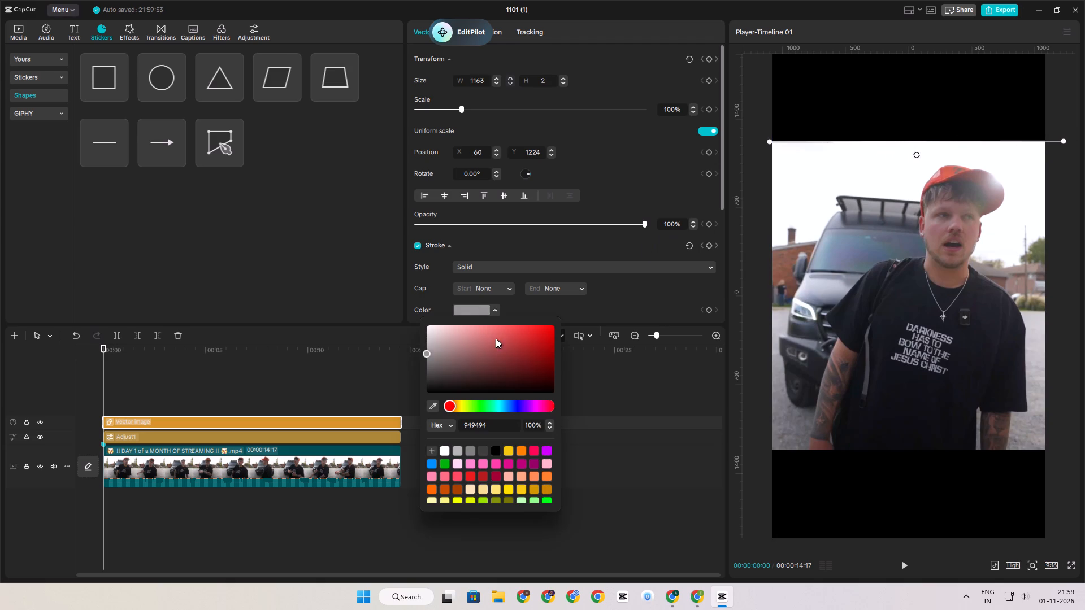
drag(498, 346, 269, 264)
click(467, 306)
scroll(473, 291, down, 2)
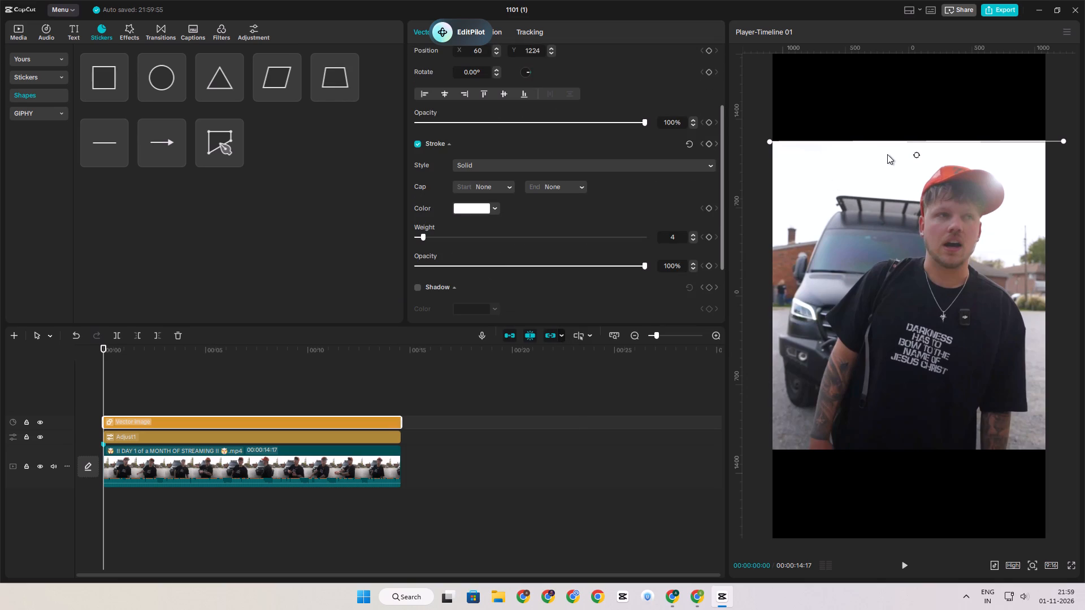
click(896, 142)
Duplicate the line onto a track above and move the copy to the video's bottom edge, at about Y -1224.
alt+drag(212, 425, 214, 408)
click(213, 412)
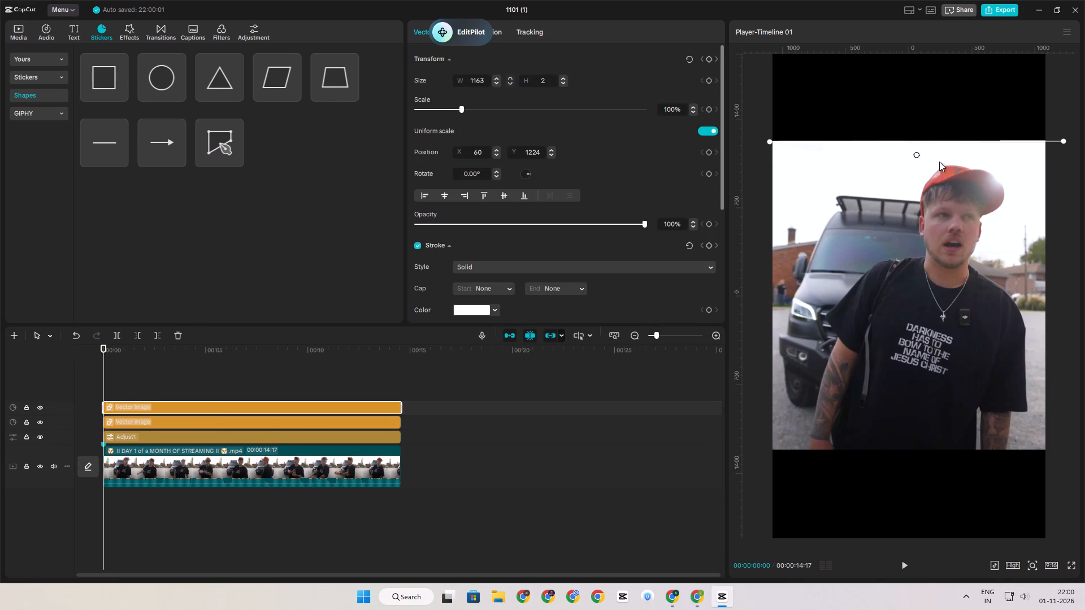
drag(934, 138, 928, 448)
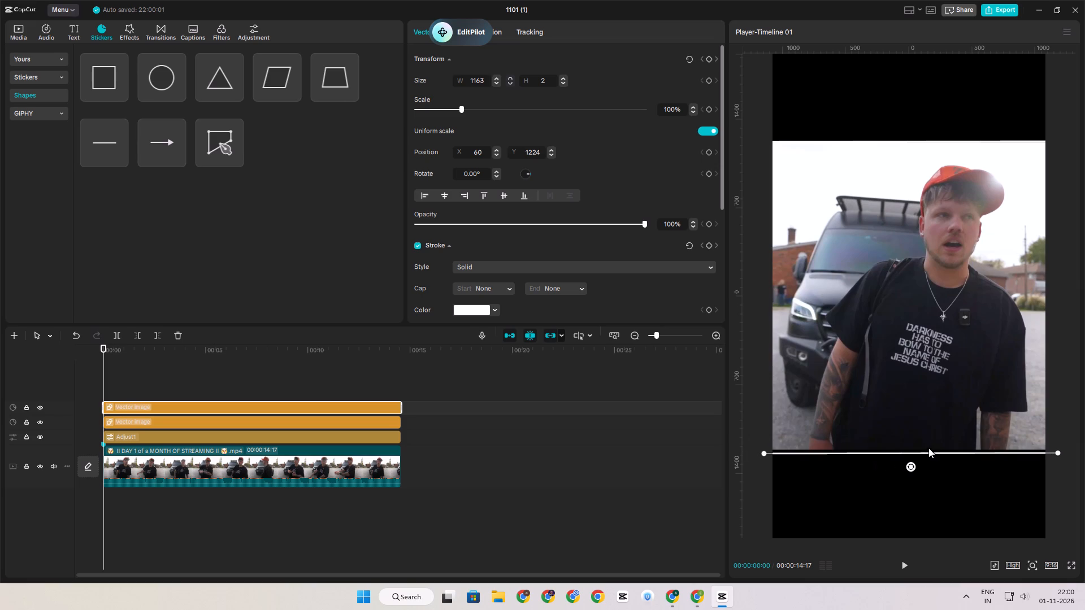
drag(928, 448, 928, 447)
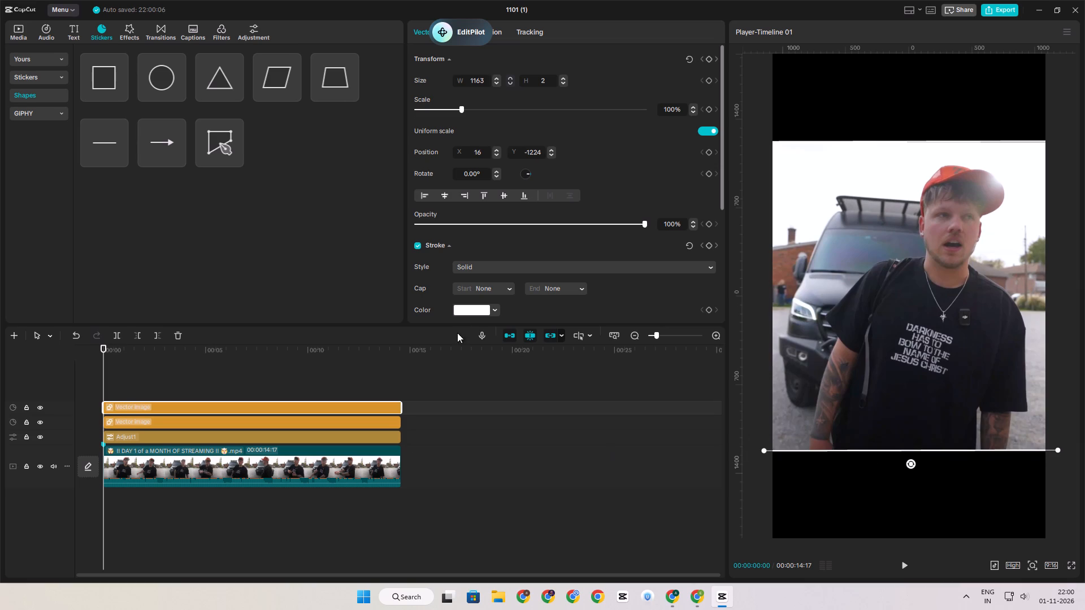
Recolour the bottom line and the top line with orange-red sampled from the man's cap.
click(466, 312)
click(435, 406)
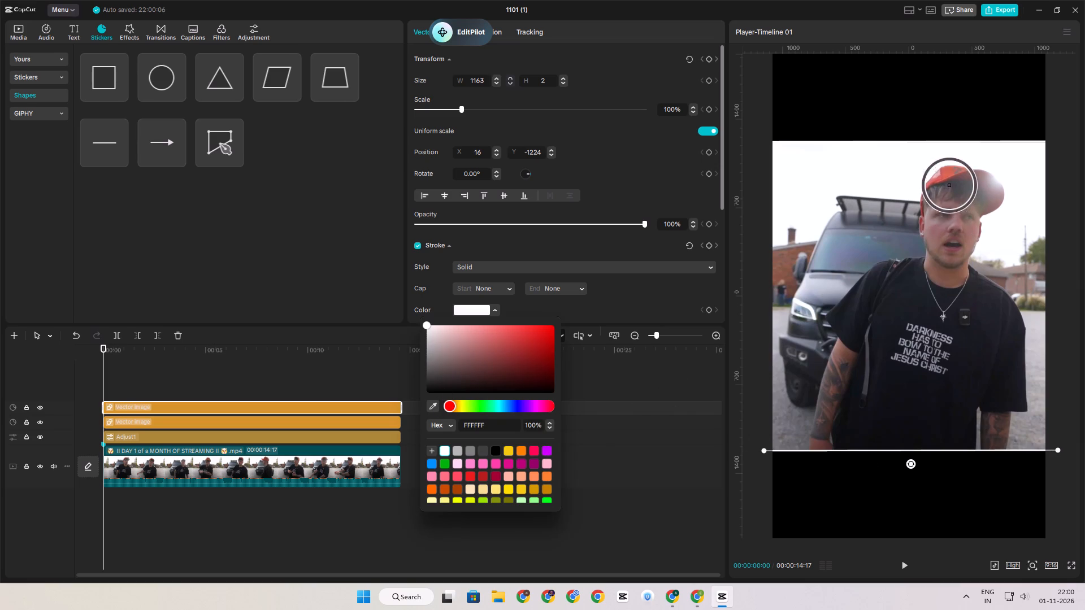
click(948, 173)
click(250, 422)
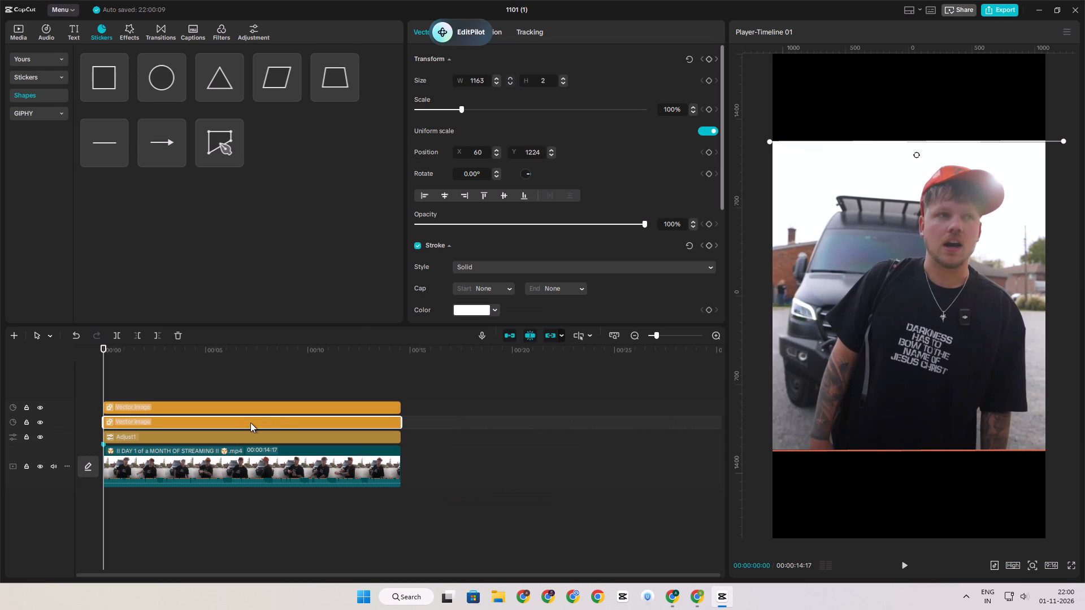
click(467, 315)
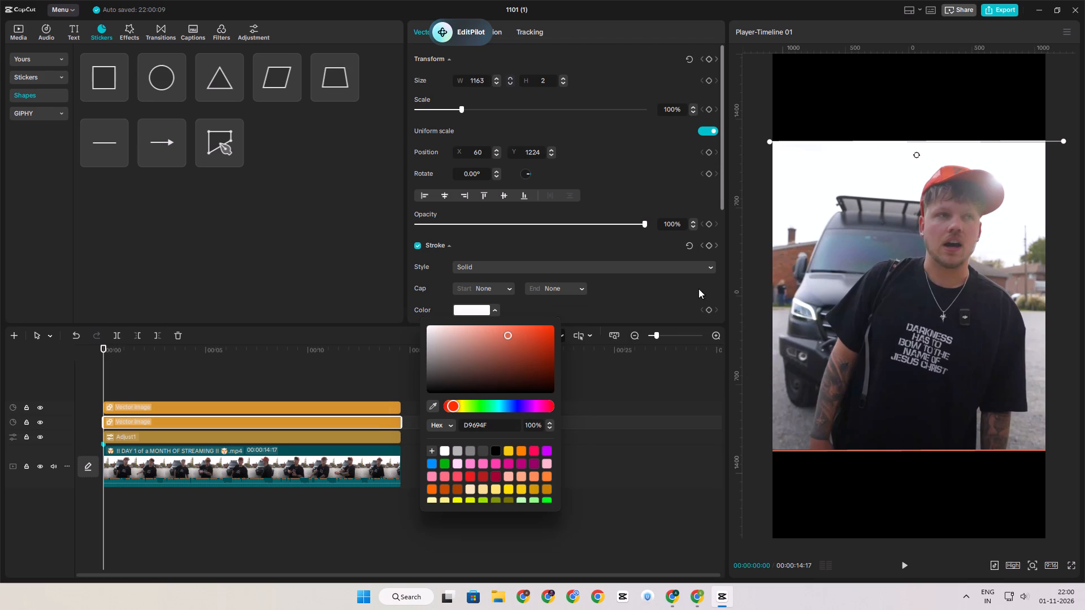
click(433, 406)
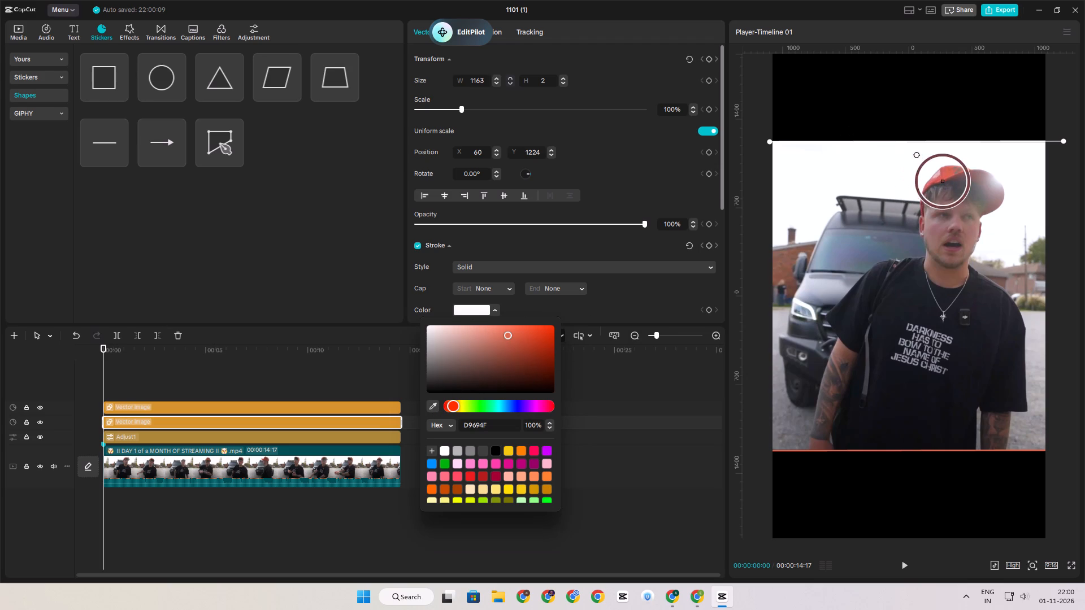
click(946, 175)
Set the top line's stroke weight to 10 and thicken the bottom line to roughly match.
click(173, 384)
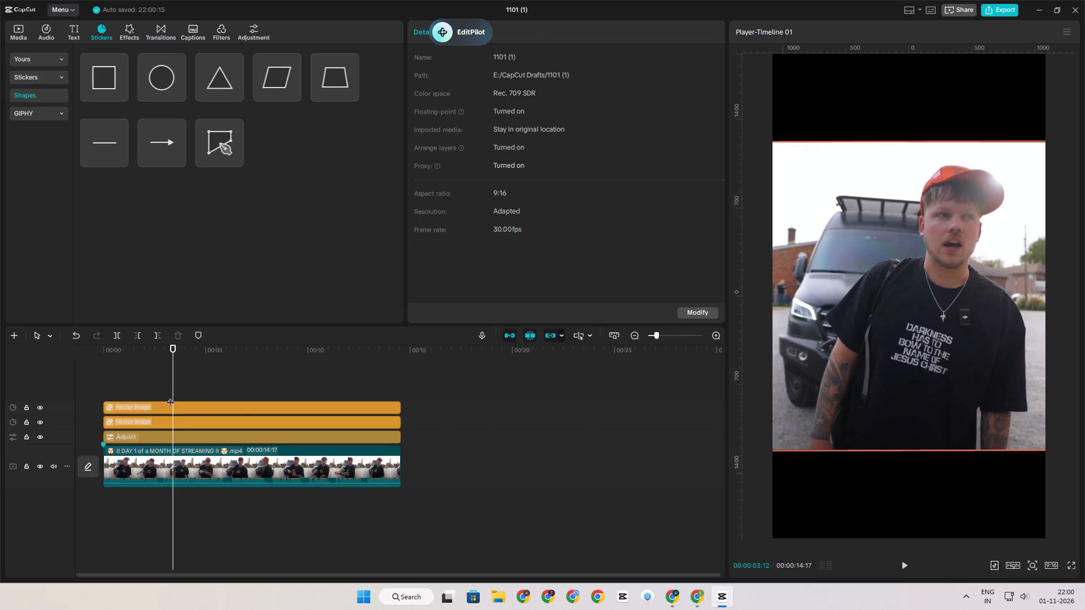
click(172, 424)
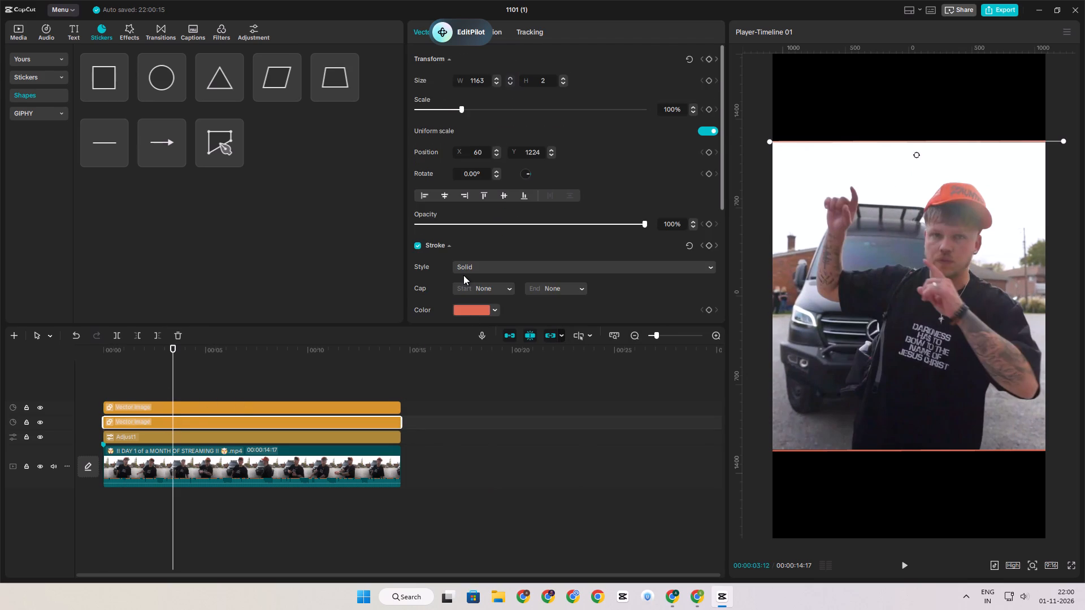
scroll(463, 275, down, 3)
drag(427, 187, 439, 188)
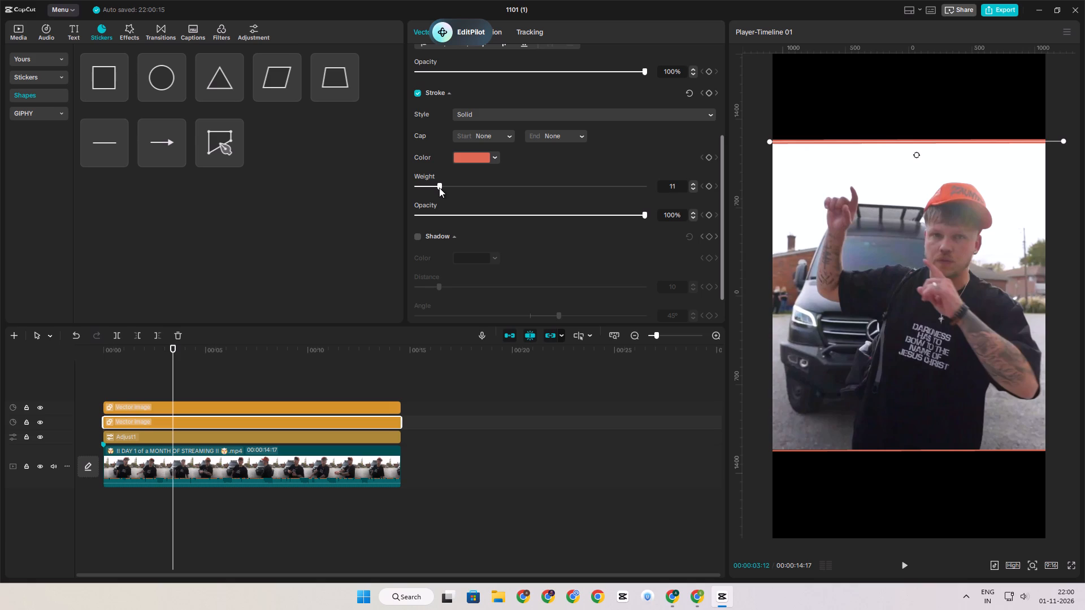
drag(439, 188, 437, 189)
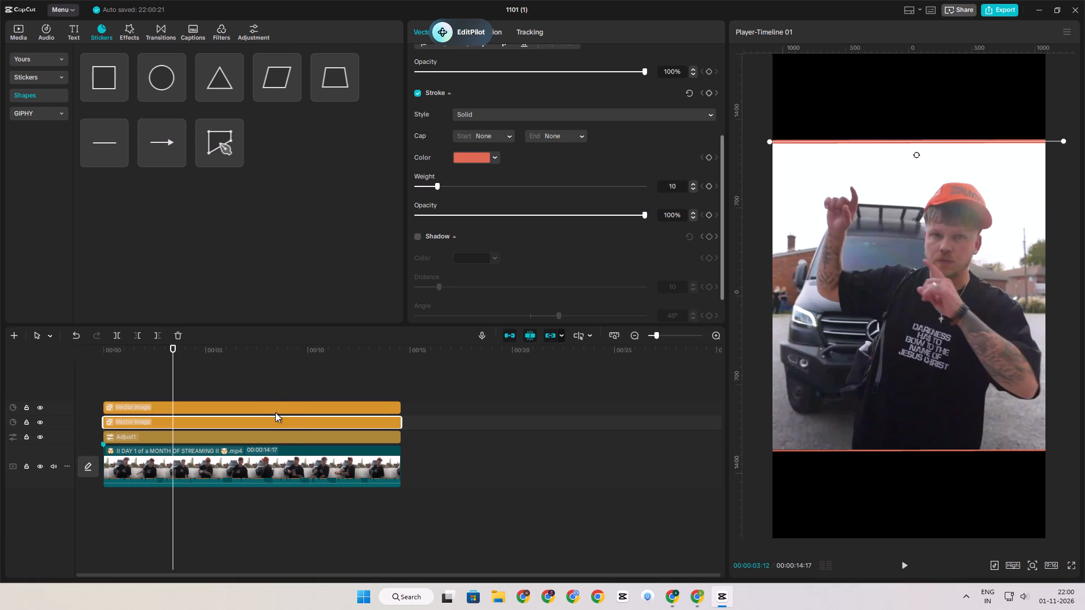
click(263, 400)
click(263, 403)
scroll(434, 276, down, 2)
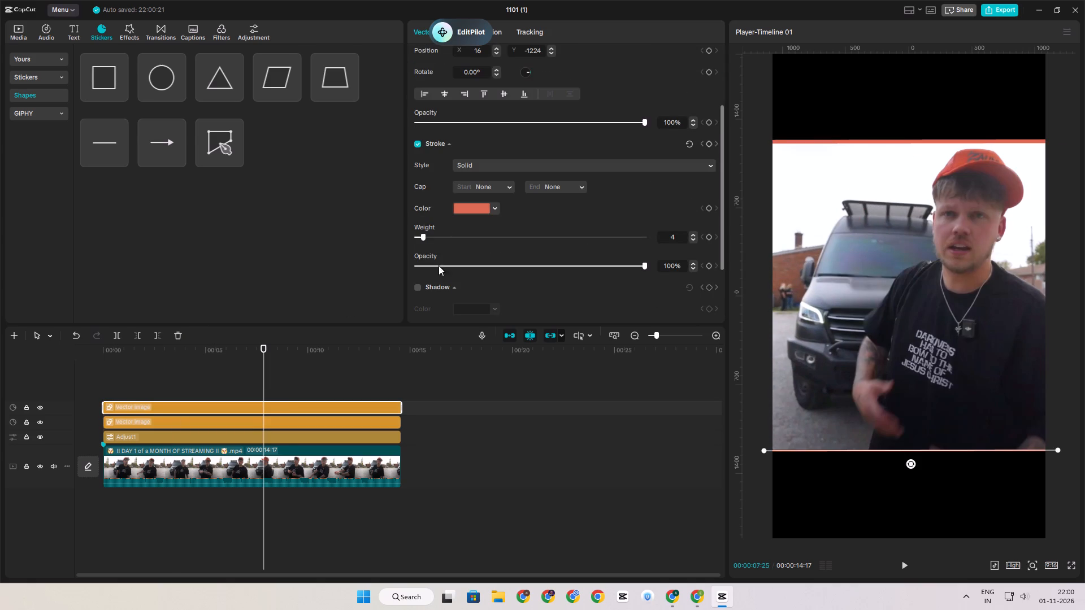
drag(423, 239, 439, 239)
Play the clip from the start to check the two border lines, then return the playhead to the beginning.
click(224, 360)
drag(224, 360, 4, 342)
click(210, 373)
drag(210, 373, 0, 334)
key(space)
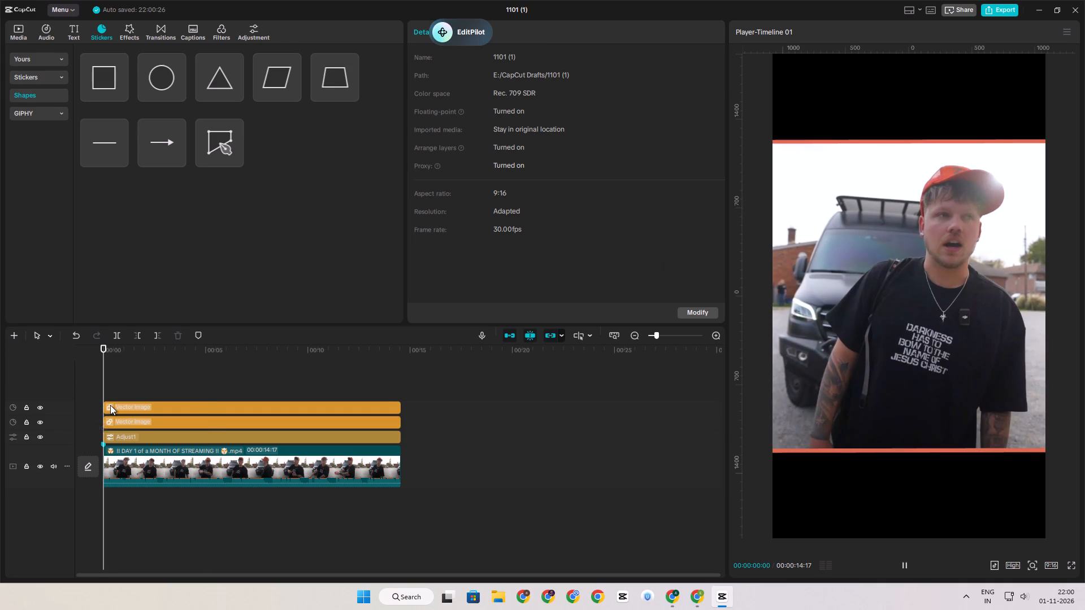
click(175, 384)
drag(175, 384, 96, 379)
Move the adjustment layer to the track above both lines.
drag(137, 438, 136, 390)
Play the opening seconds to check the look with the adjustment layer on top, then move the playhead back.
click(157, 390)
drag(157, 390, 0, 348)
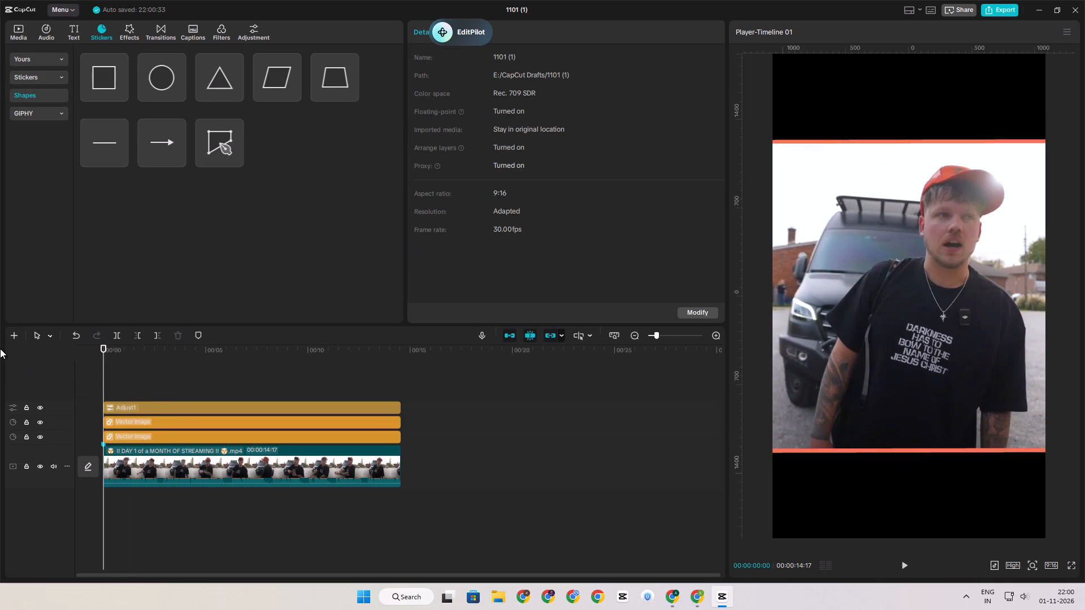
key(space)
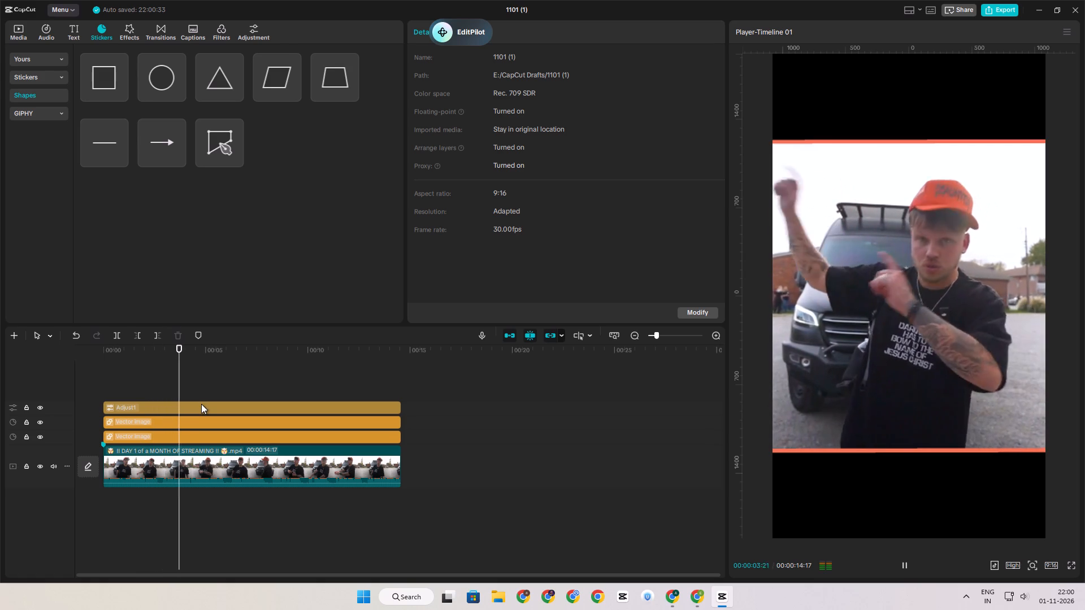
key(space)
click(236, 387)
drag(236, 387, 108, 379)
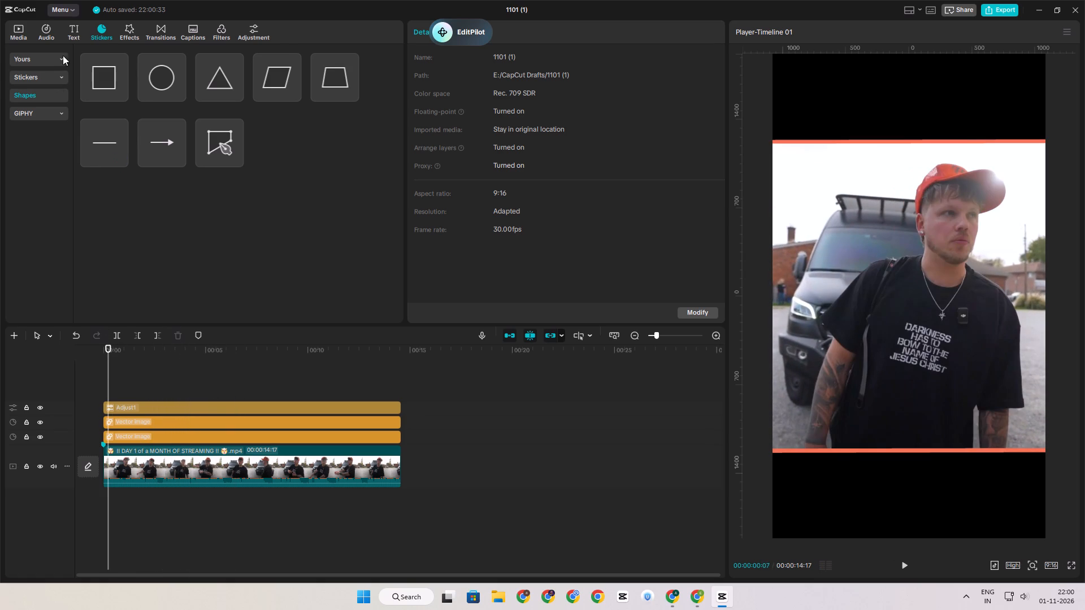
Add a default text layer above the adjustment layer at the start and extend it to the video clip's end.
click(73, 27)
drag(111, 371, 95, 371)
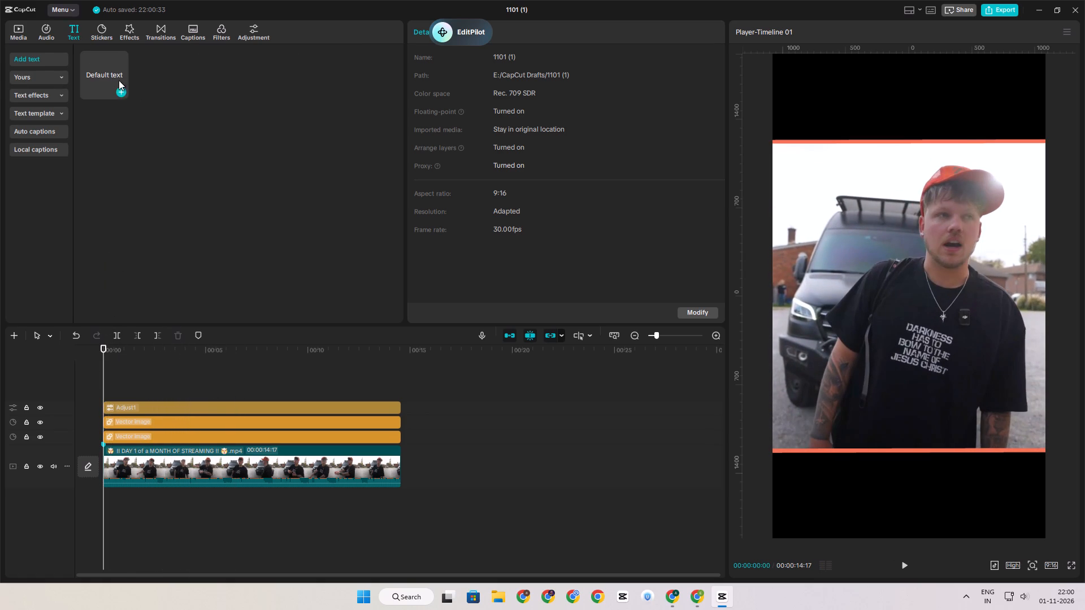
drag(100, 73, 97, 399)
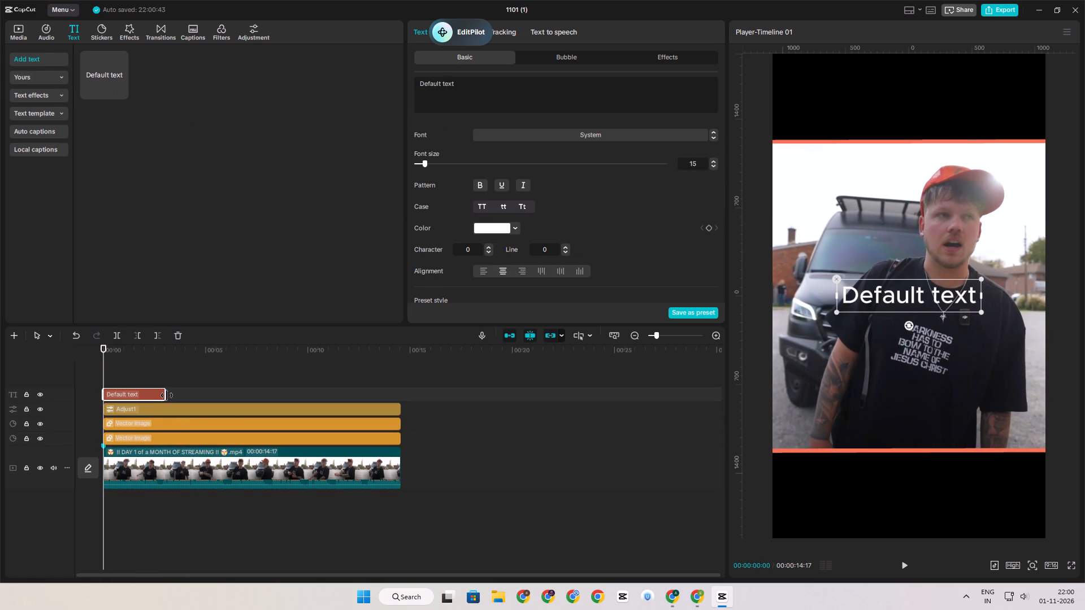
drag(167, 395, 398, 398)
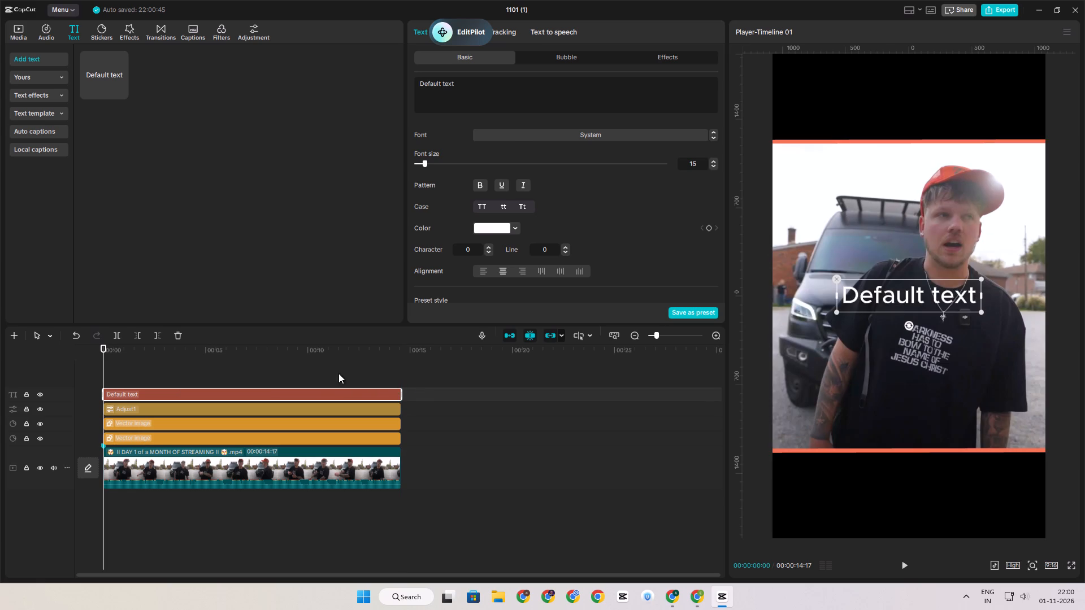
click(266, 367)
drag(266, 367, 80, 355)
Move the default text up into the black band just above the top line.
click(196, 393)
drag(928, 295, 934, 127)
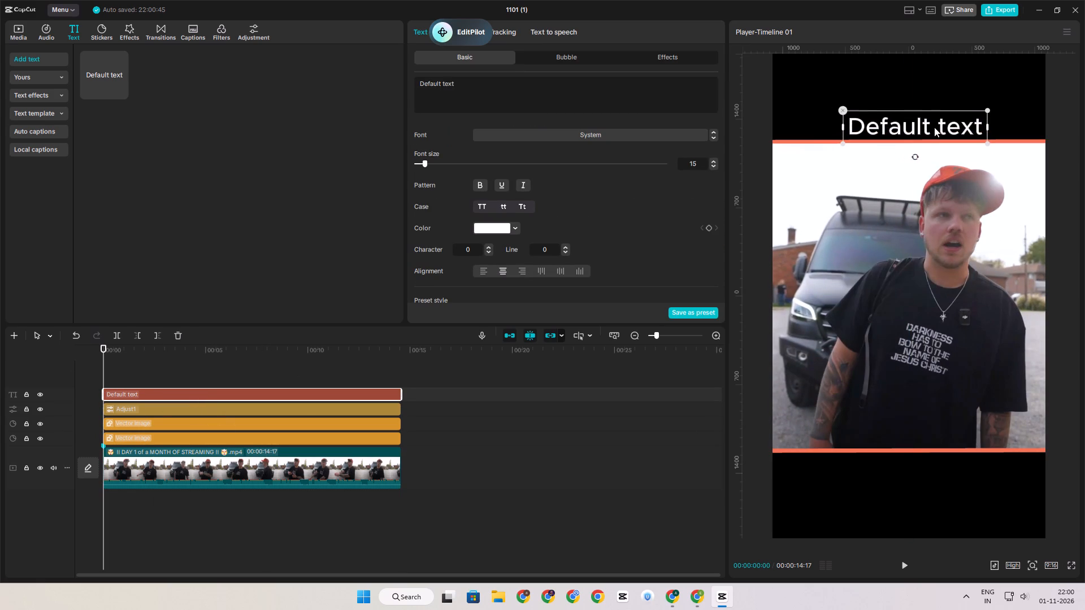
Centre the default text horizontally in the black band above the top line.
drag(934, 127, 931, 127)
Copy the opening text "I DON'T BELIEVE IN ACCIDENTS... 🙏" from the ChatGPT conversation in Chrome and replace the default text in CapCut with it.
click(700, 594)
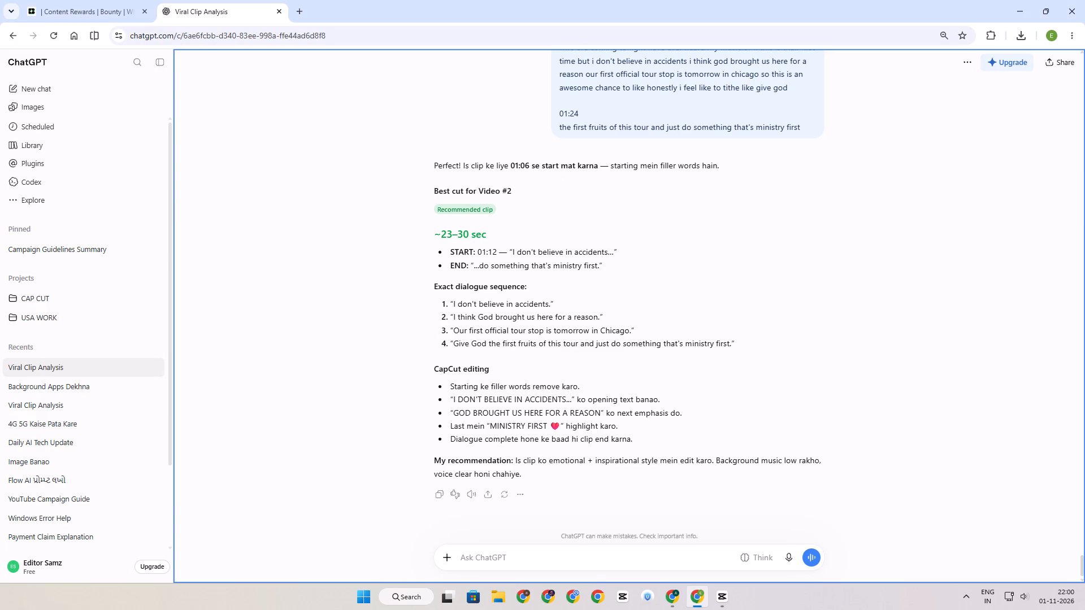
scroll(465, 399, down, 2)
scroll(511, 437, up, 5)
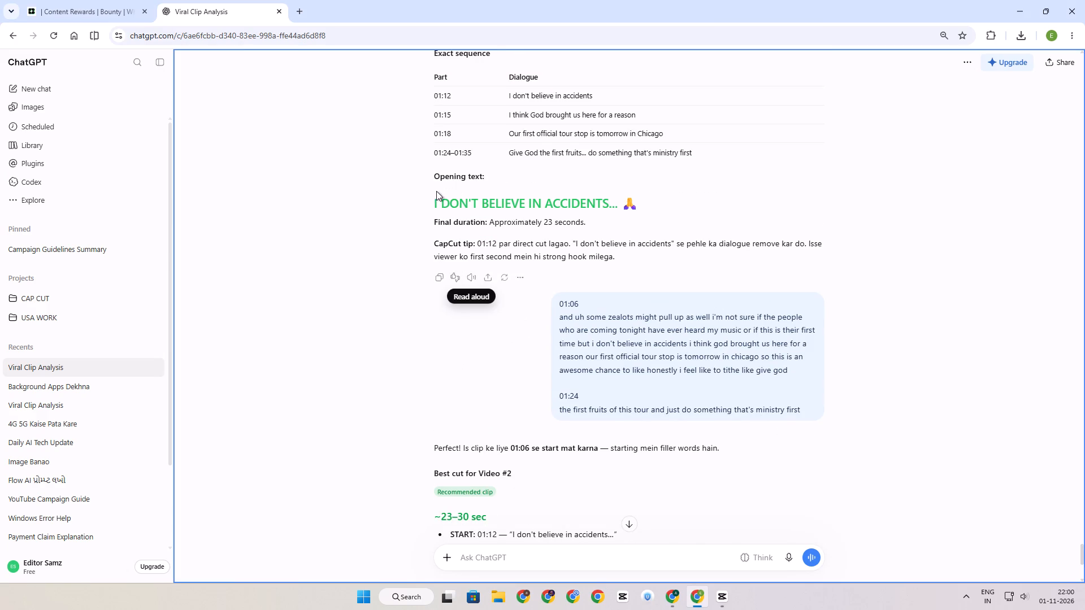
drag(431, 201, 649, 209)
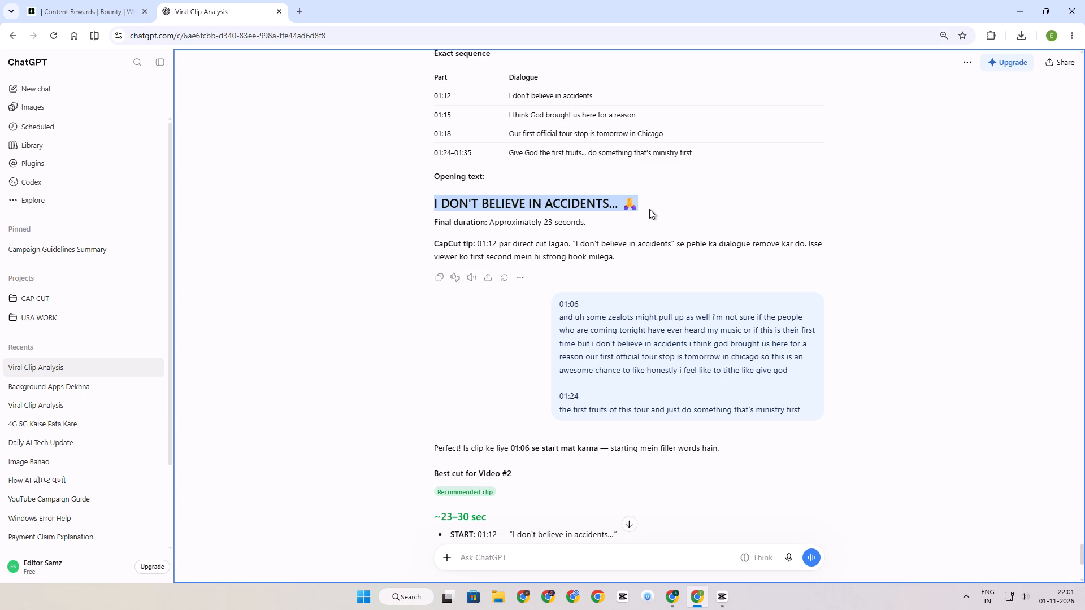
key(ctrl+c)
click(717, 599)
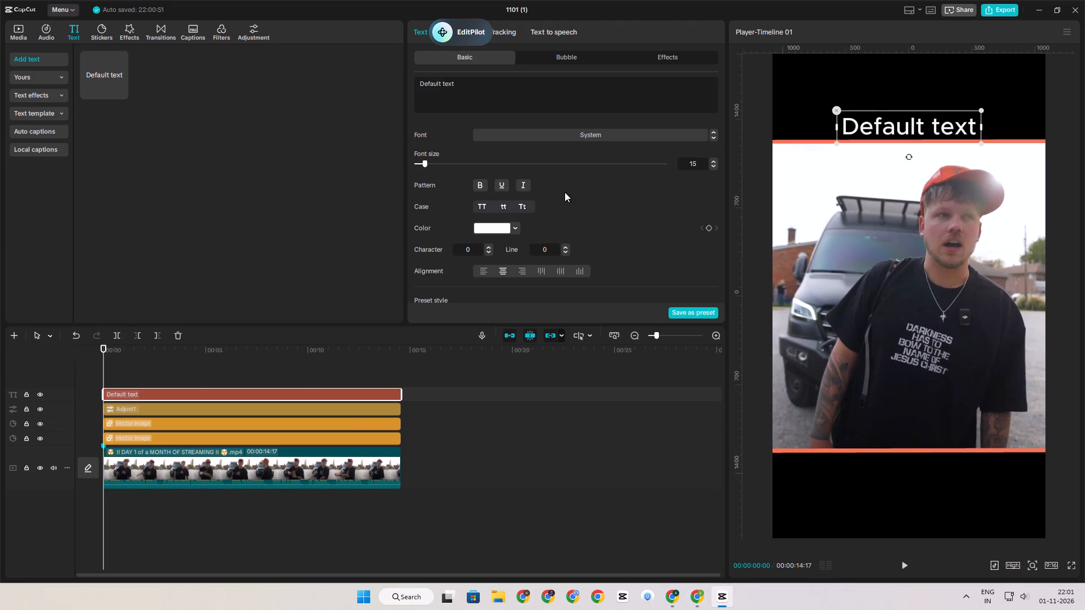
drag(509, 97, 346, 70)
key(ctrl+v)
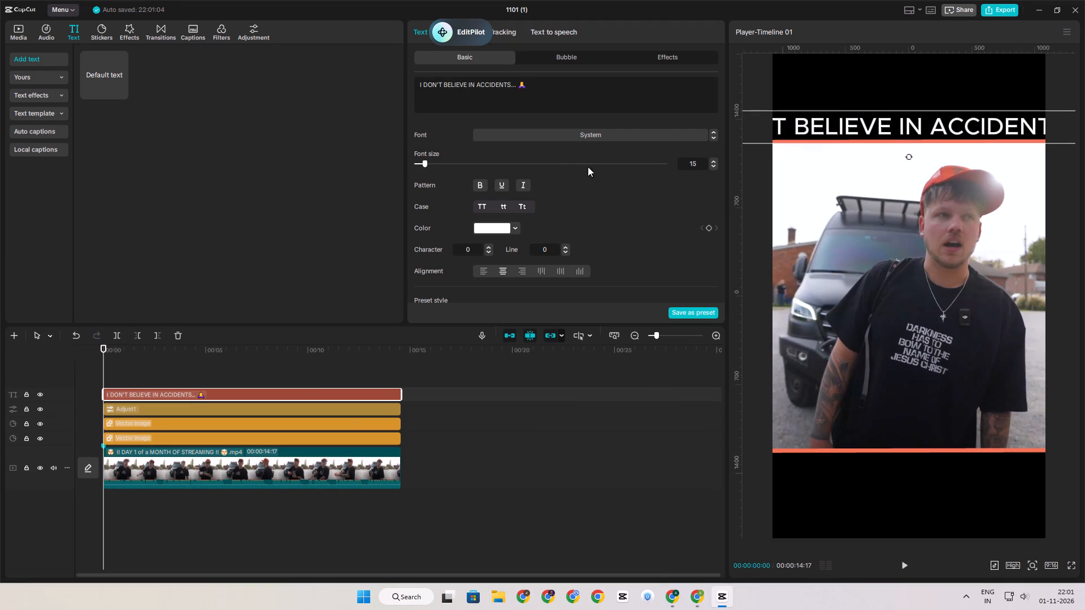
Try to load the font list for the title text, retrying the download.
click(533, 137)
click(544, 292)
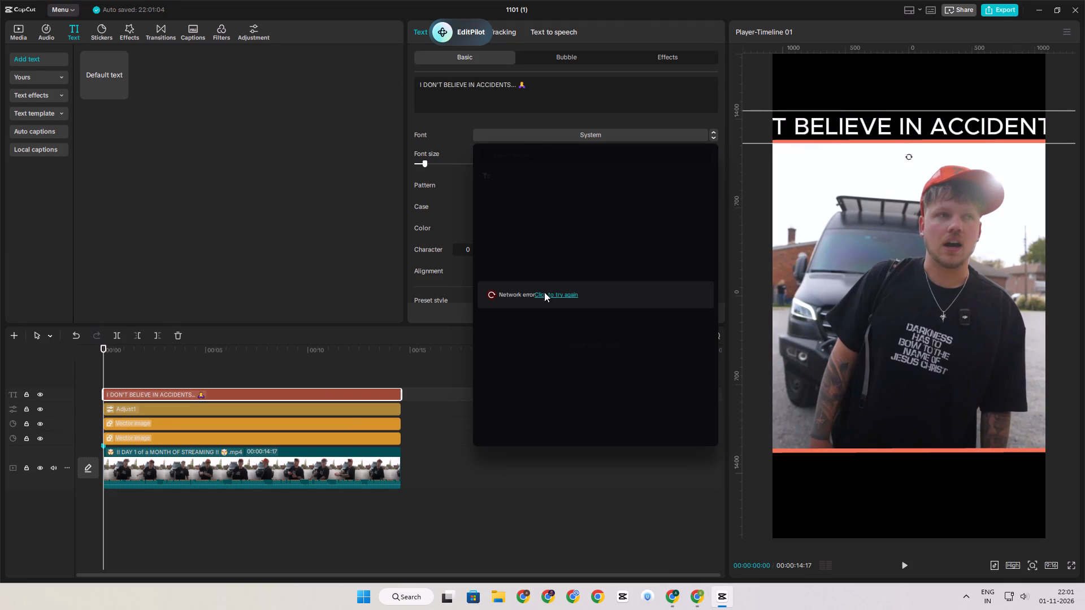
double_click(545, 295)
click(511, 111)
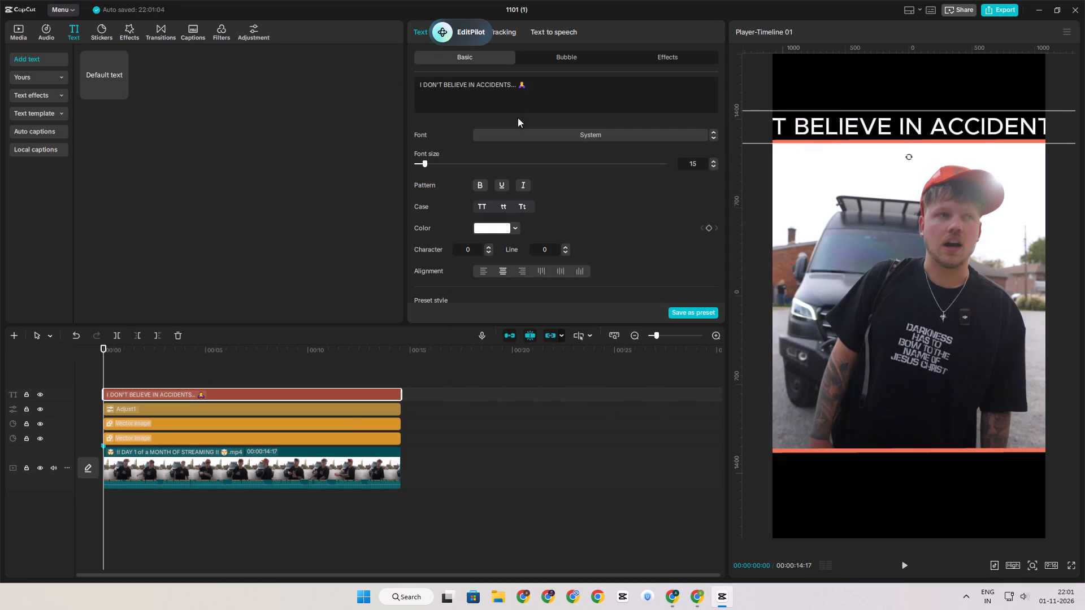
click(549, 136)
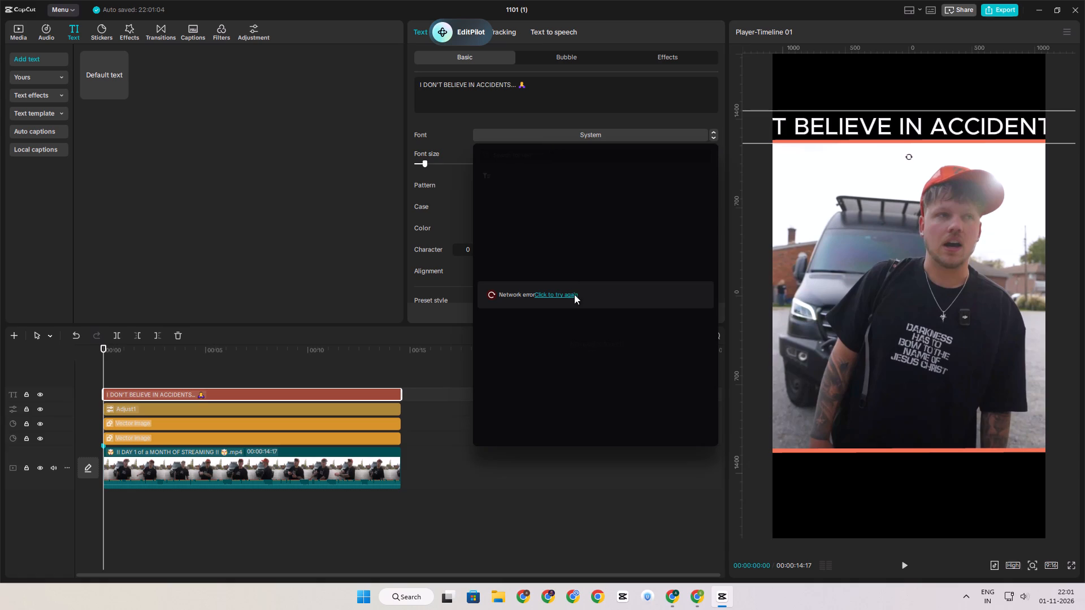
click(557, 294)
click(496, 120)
Set the title's font size to 8 and nudge the title slightly down toward the top line.
drag(425, 162, 416, 163)
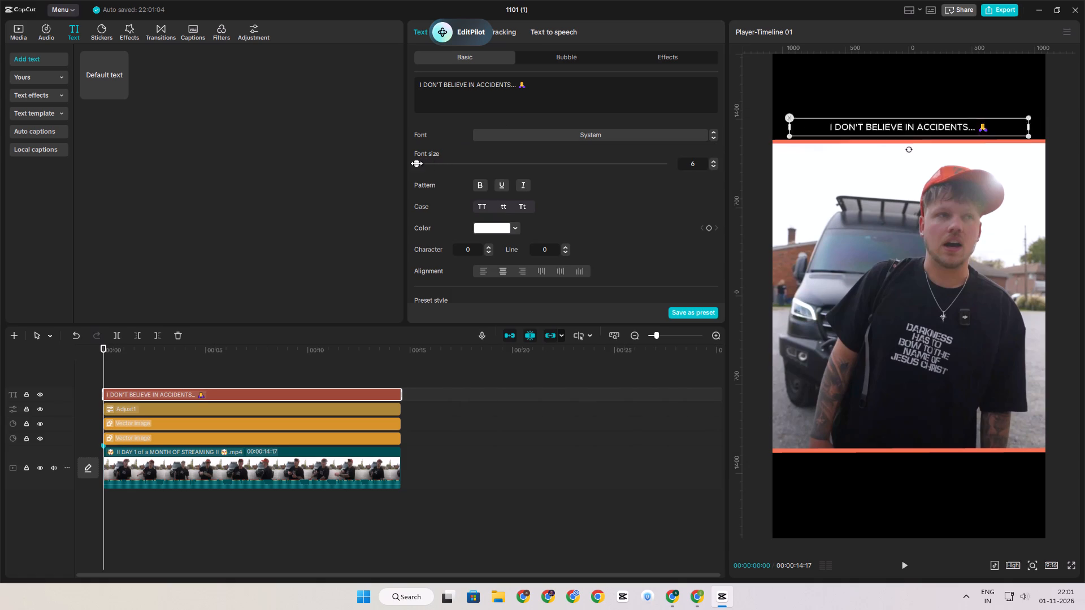
drag(416, 163, 419, 166)
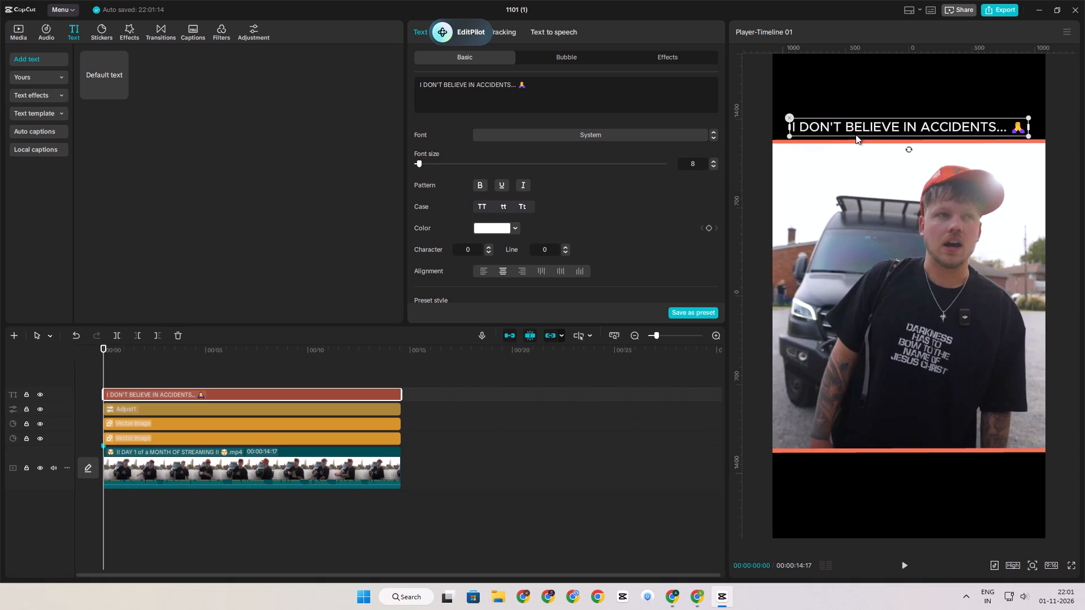
click(912, 134)
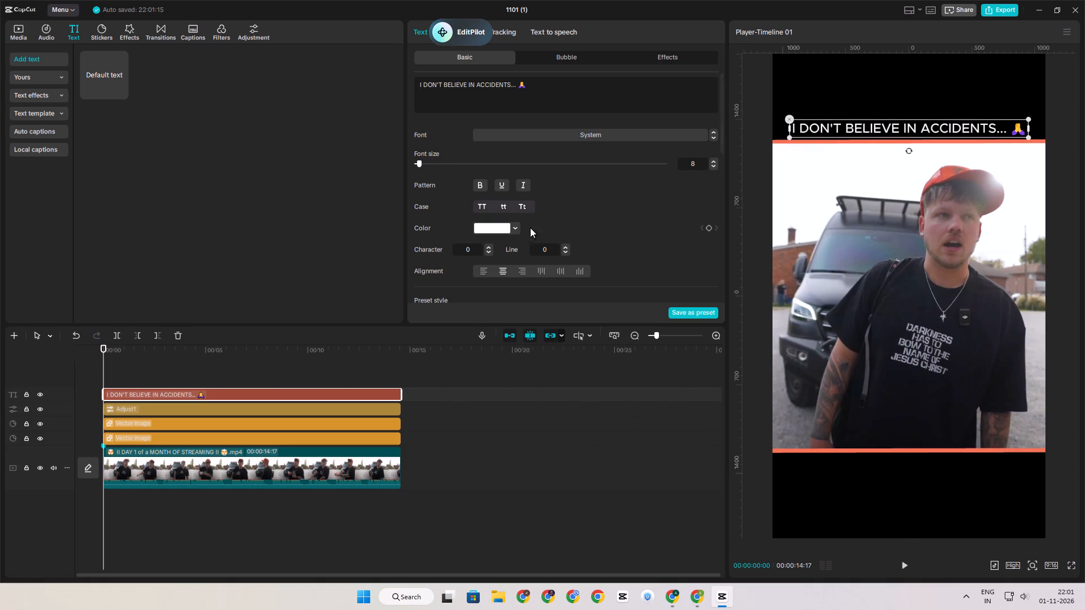
Try the yellow and white preset styles on the title, settle on the first white one, and scale the title down slightly.
scroll(555, 224, down, 3)
click(565, 176)
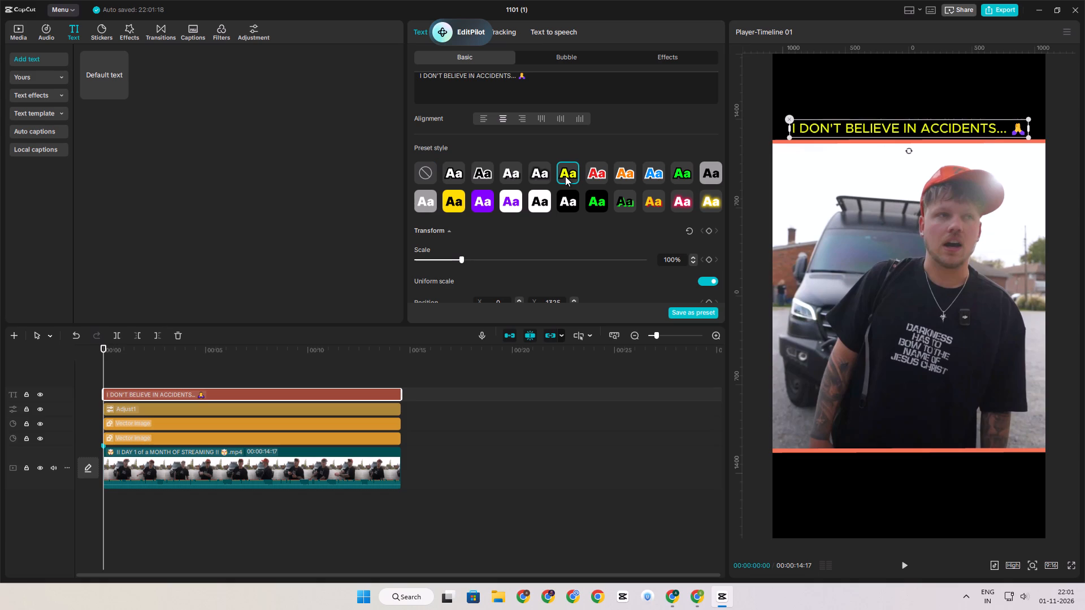
click(457, 171)
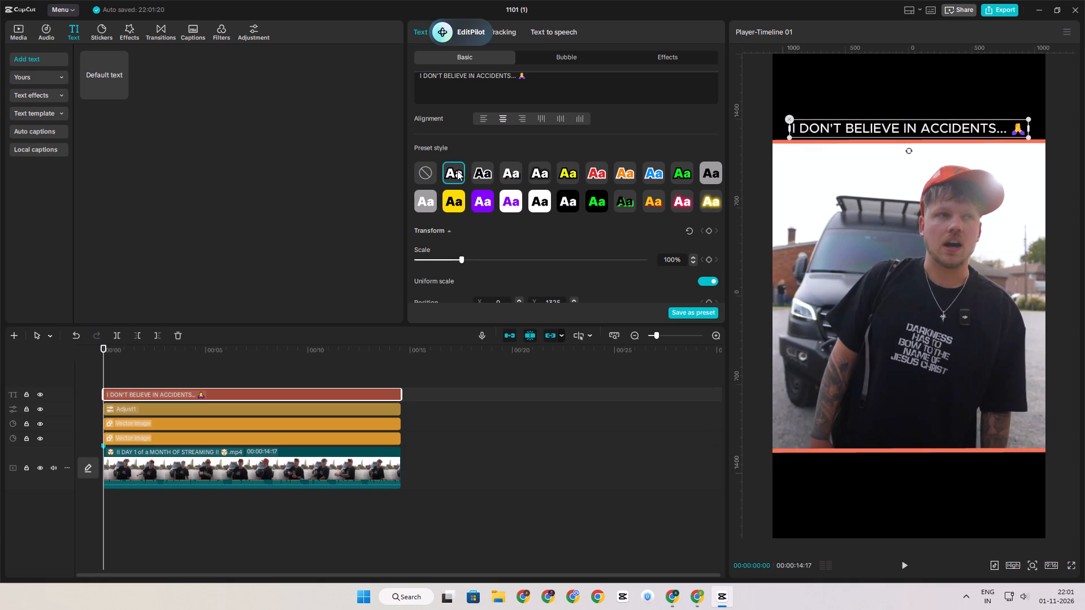
click(535, 174)
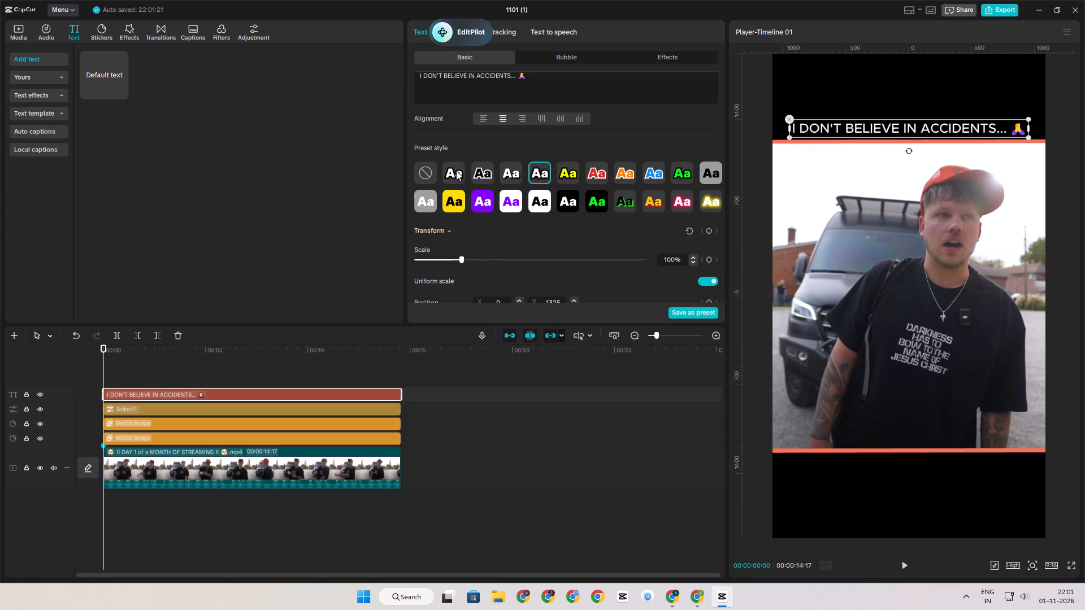
click(456, 171)
drag(467, 258, 461, 261)
scroll(540, 258, down, 2)
scroll(540, 233, up, 5)
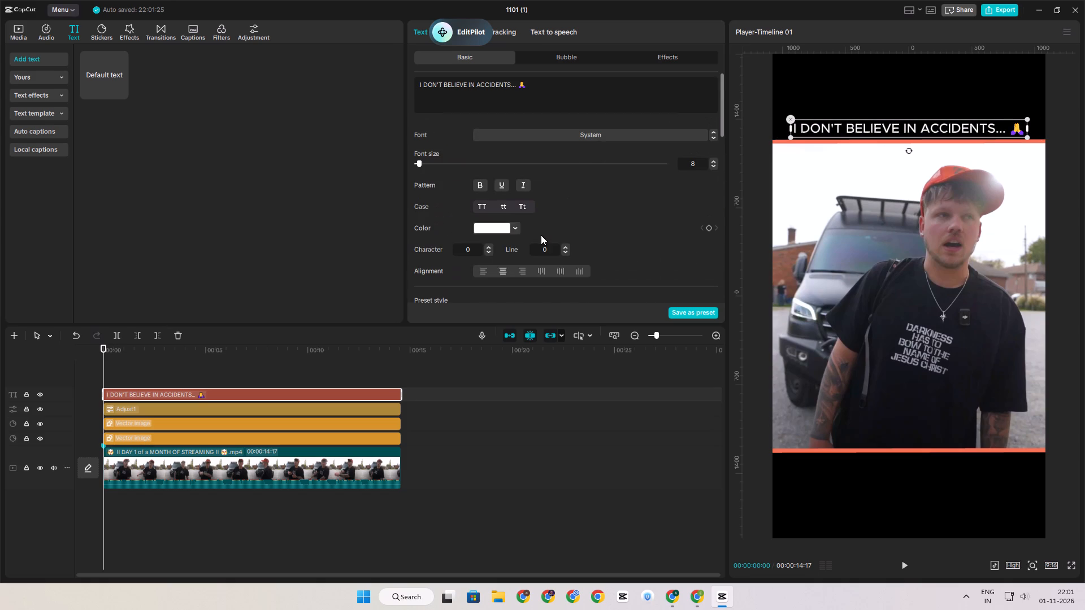
Set the title's line spacing to -2 and its character spacing to -1.
scroll(541, 235, up, 2)
scroll(541, 237, down, 1)
double_click(565, 199)
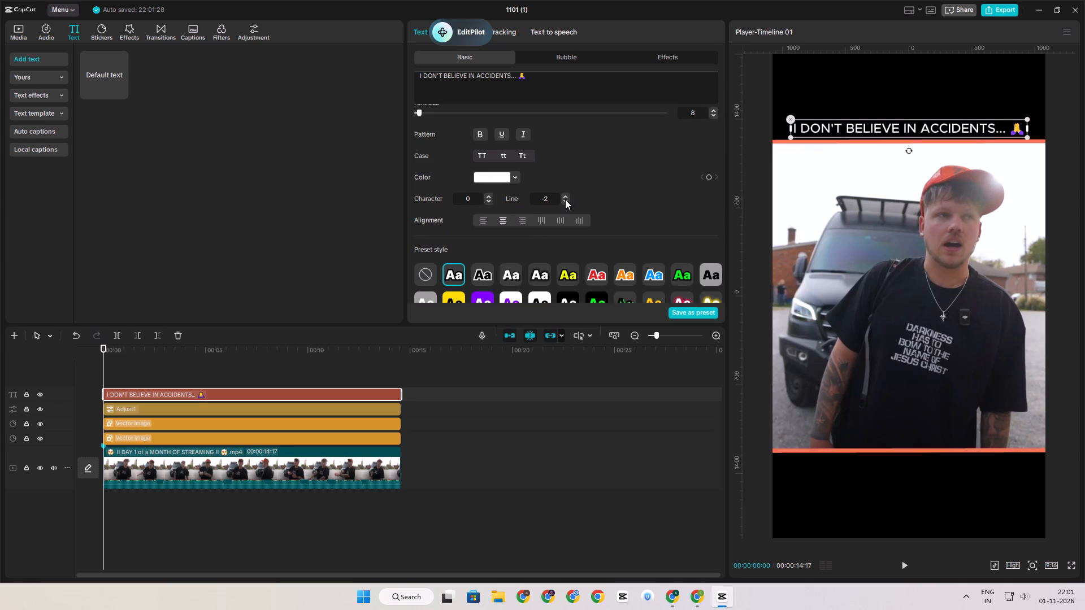
click(488, 200)
click(488, 200)
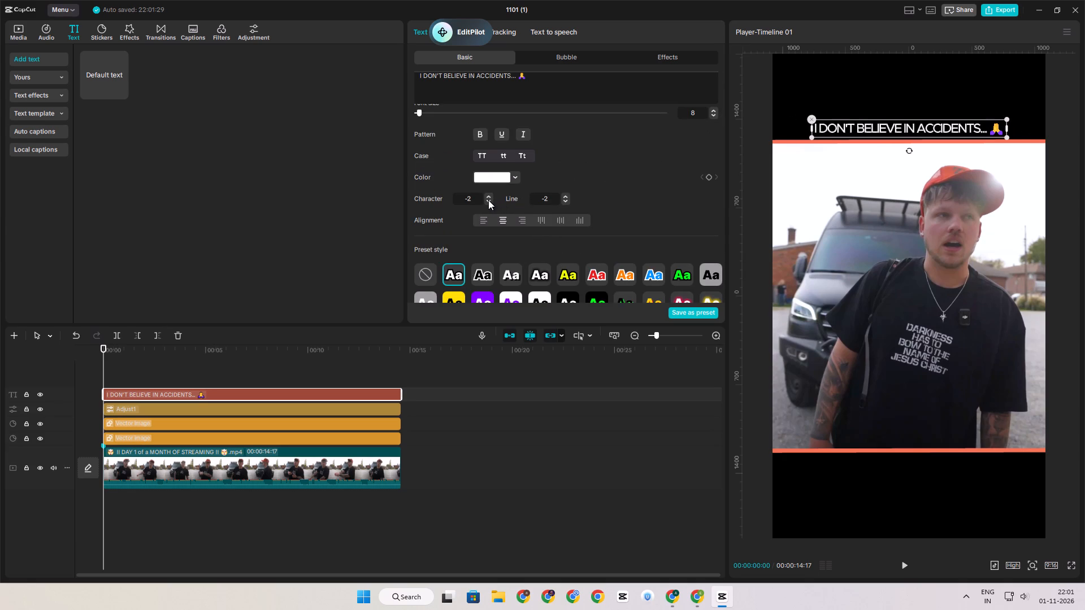
click(488, 199)
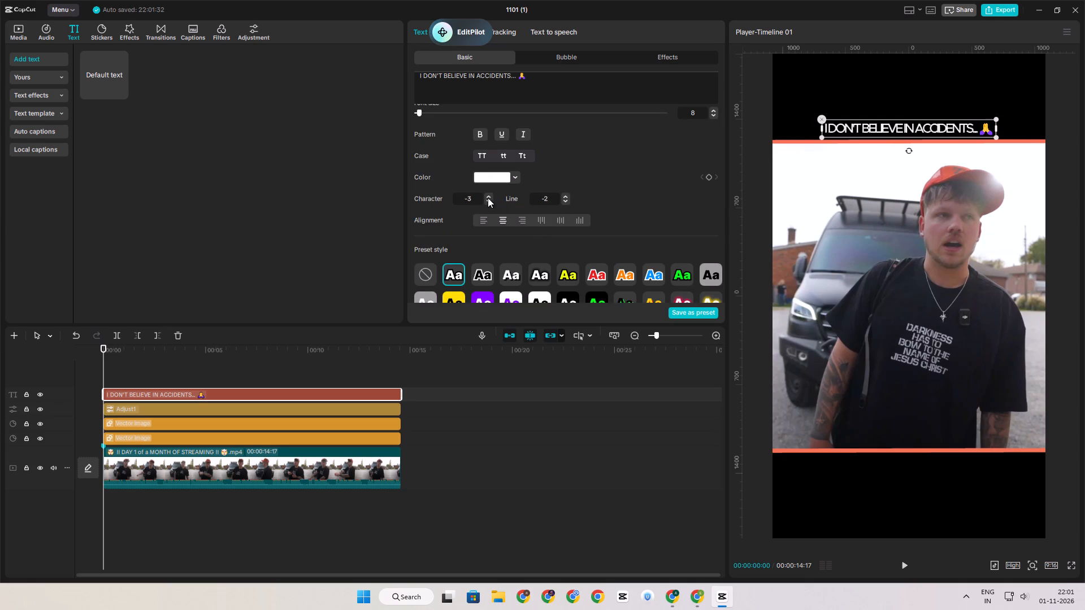
click(488, 198)
click(487, 197)
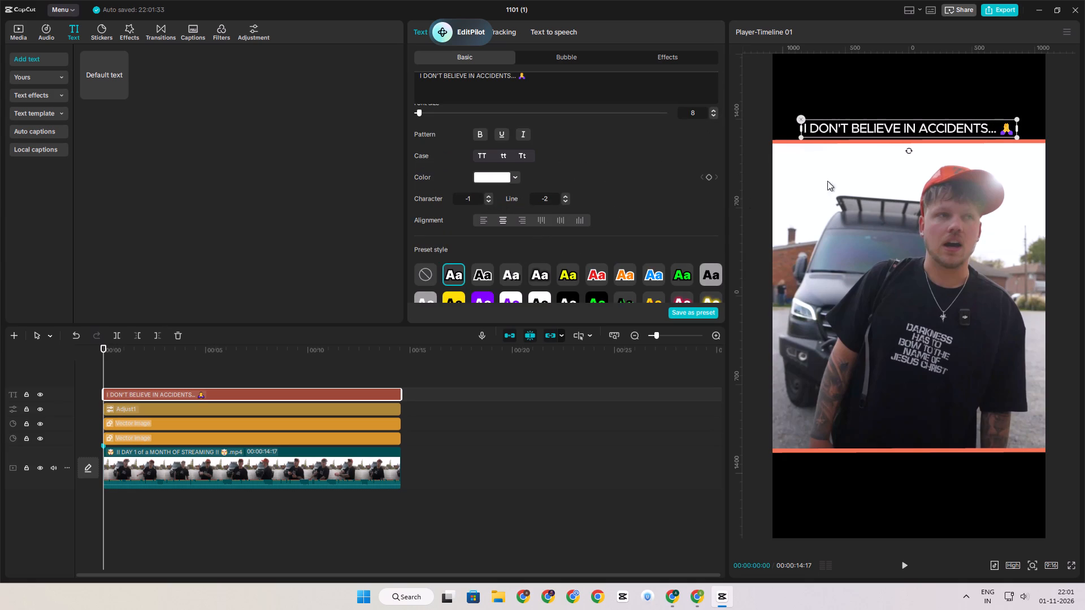
Enlarge the title slightly so it spans most of the frame width above the top line, and deselect it.
drag(803, 136, 785, 137)
click(244, 373)
drag(244, 373, 57, 367)
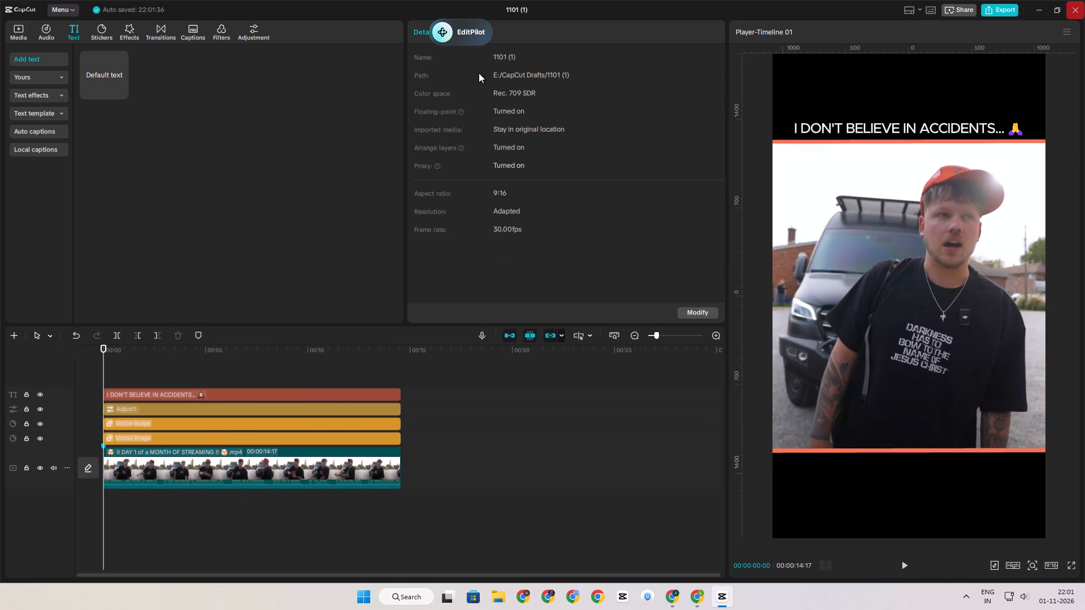
Remove the marker at the start of the video clip.
click(222, 367)
drag(222, 367, 94, 362)
click(102, 447)
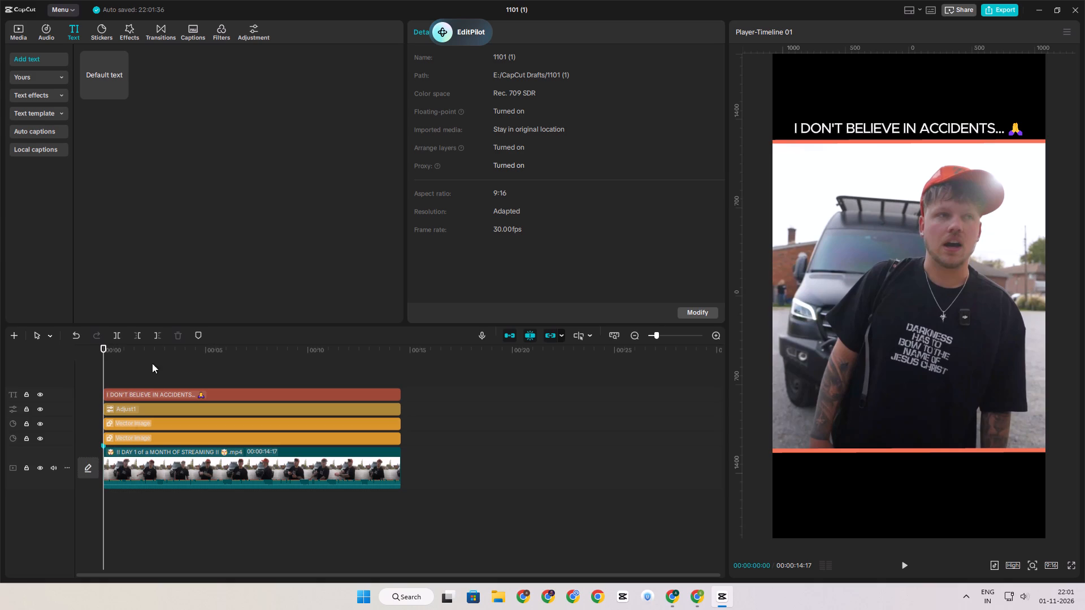
click(103, 447)
click(113, 465)
click(198, 335)
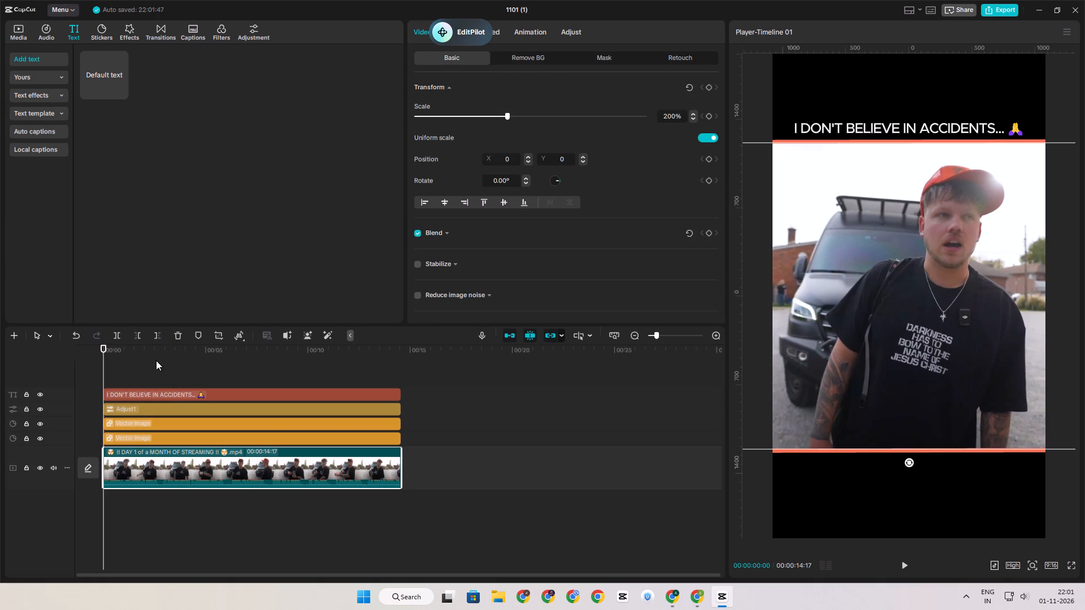
Play the opening seconds to check the title over the video, and return the playhead to the start.
click(156, 360)
drag(156, 360, 40, 342)
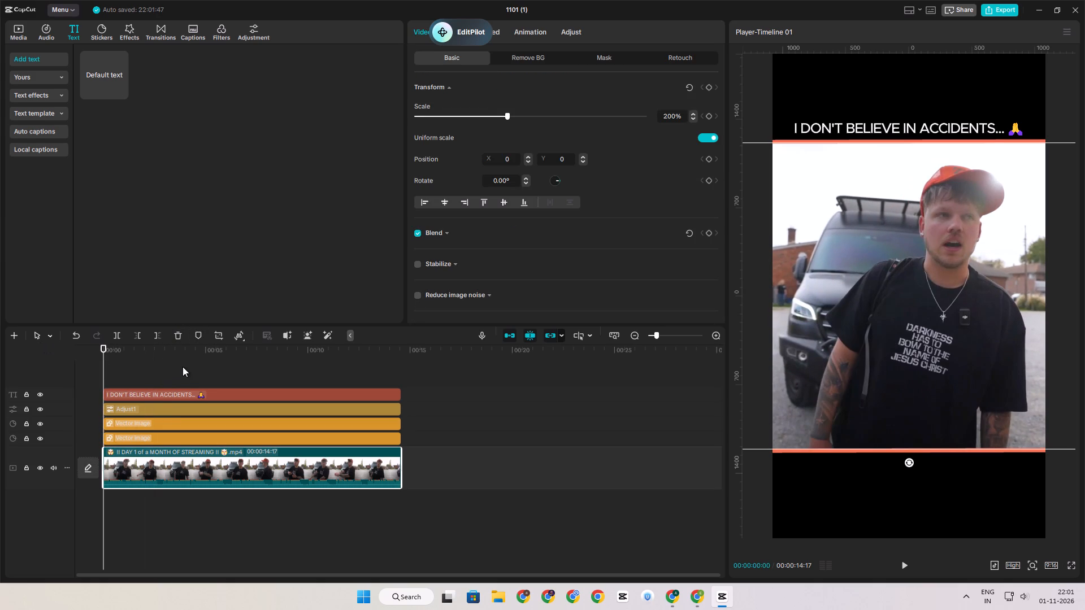
click(183, 367)
drag(182, 367, 64, 366)
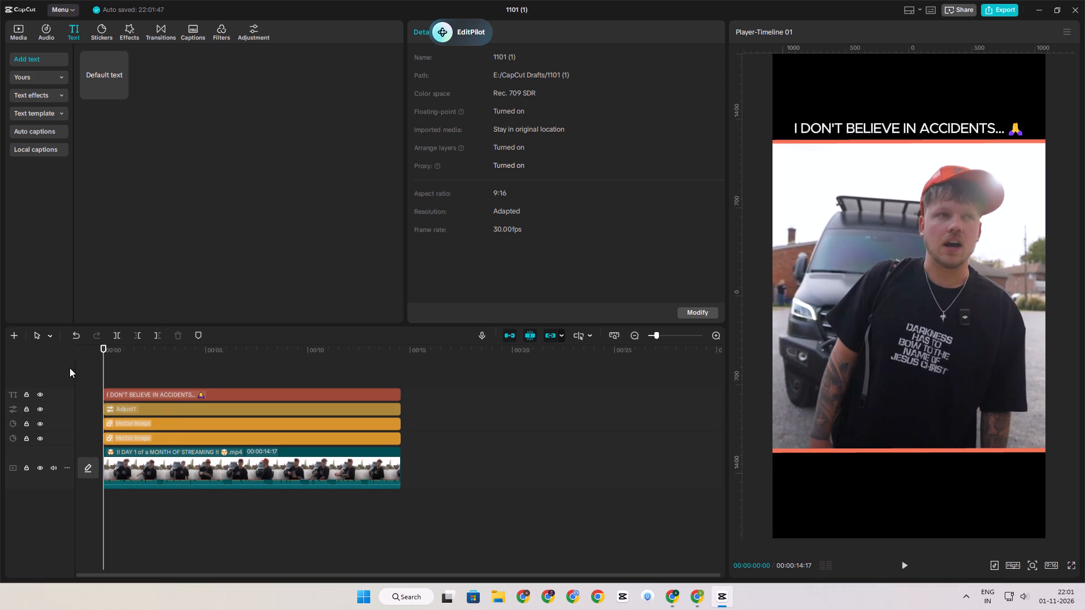
click(245, 359)
drag(245, 359, 211, 359)
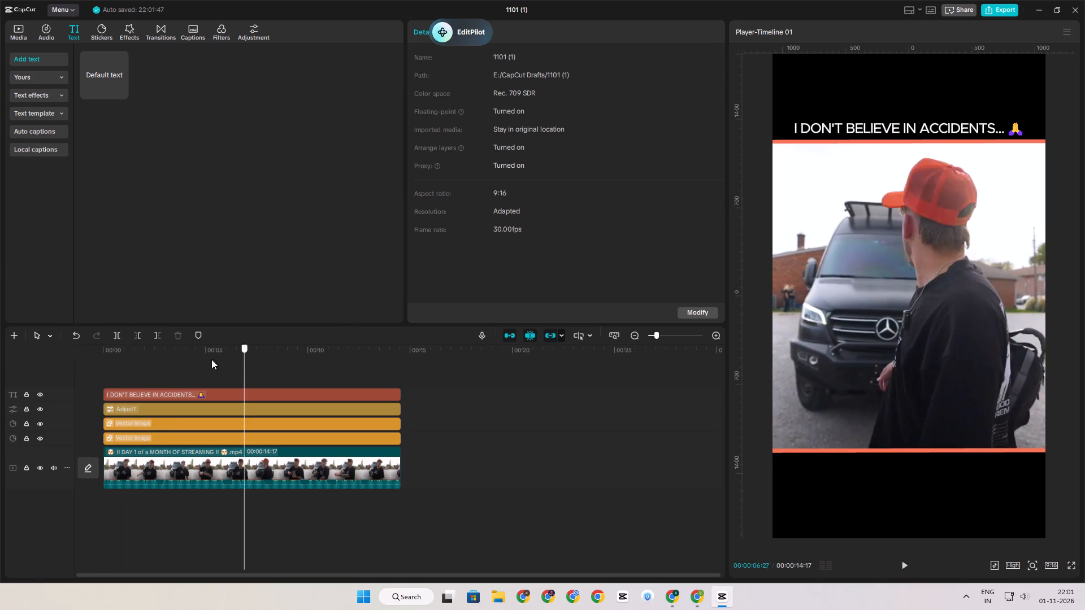
drag(211, 359, 0, 359)
key(space)
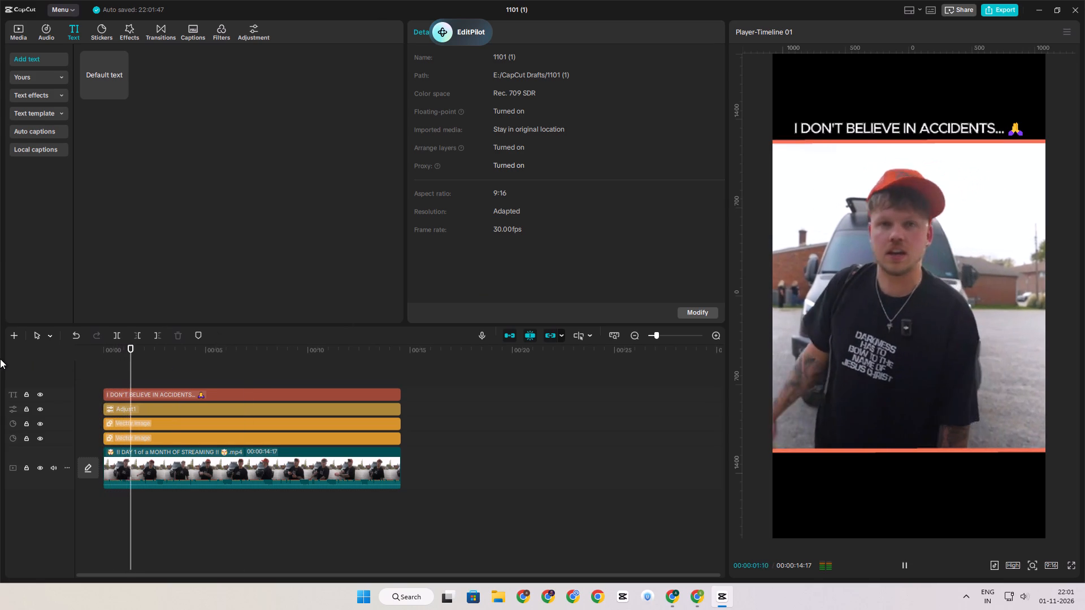
key(space)
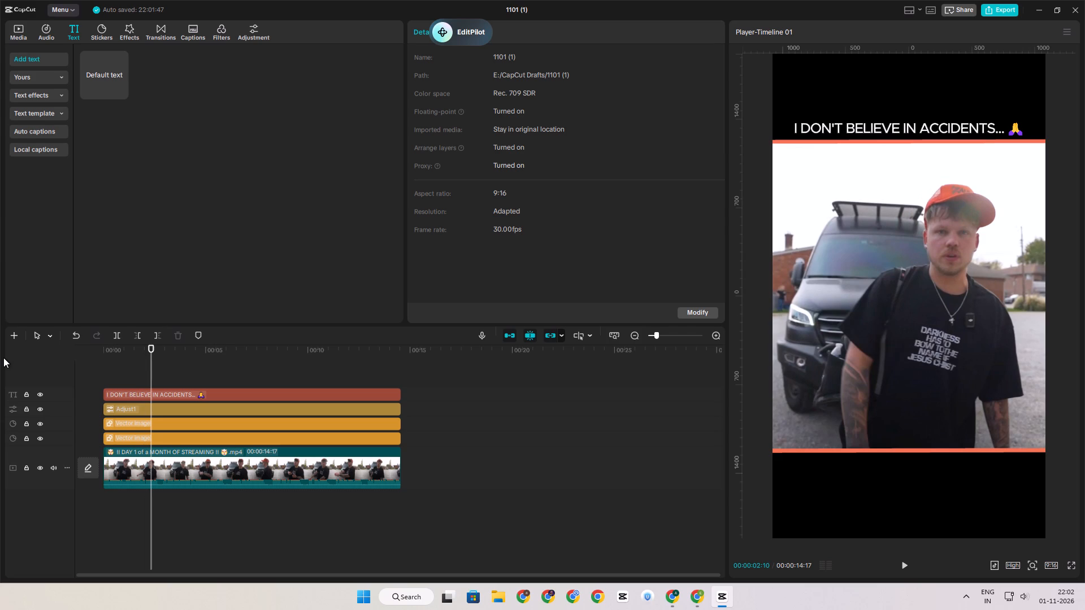
key(space)
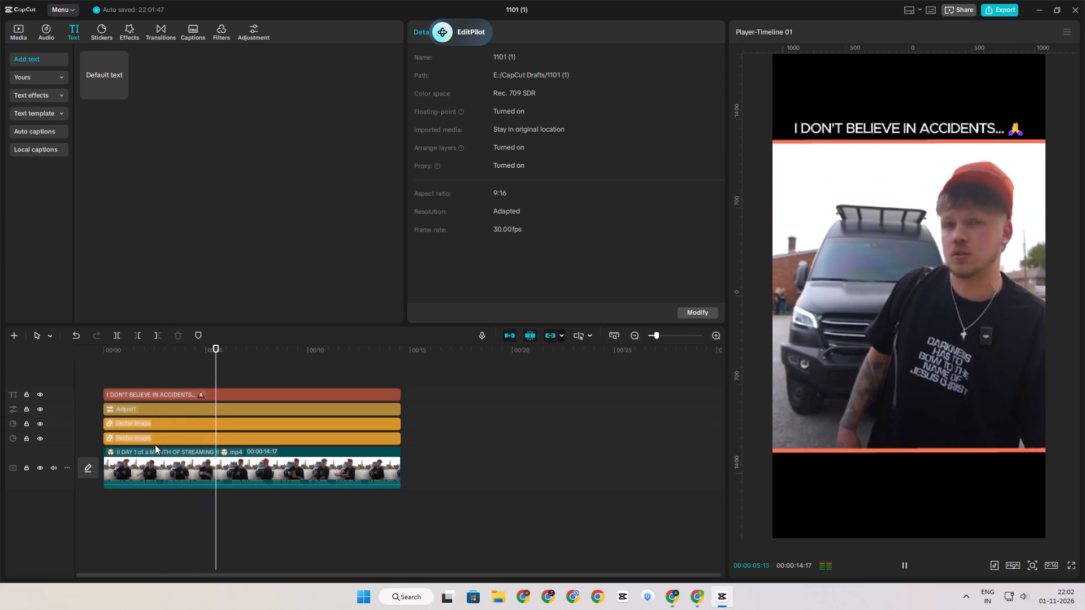
key(space)
click(129, 369)
drag(129, 369, 0, 372)
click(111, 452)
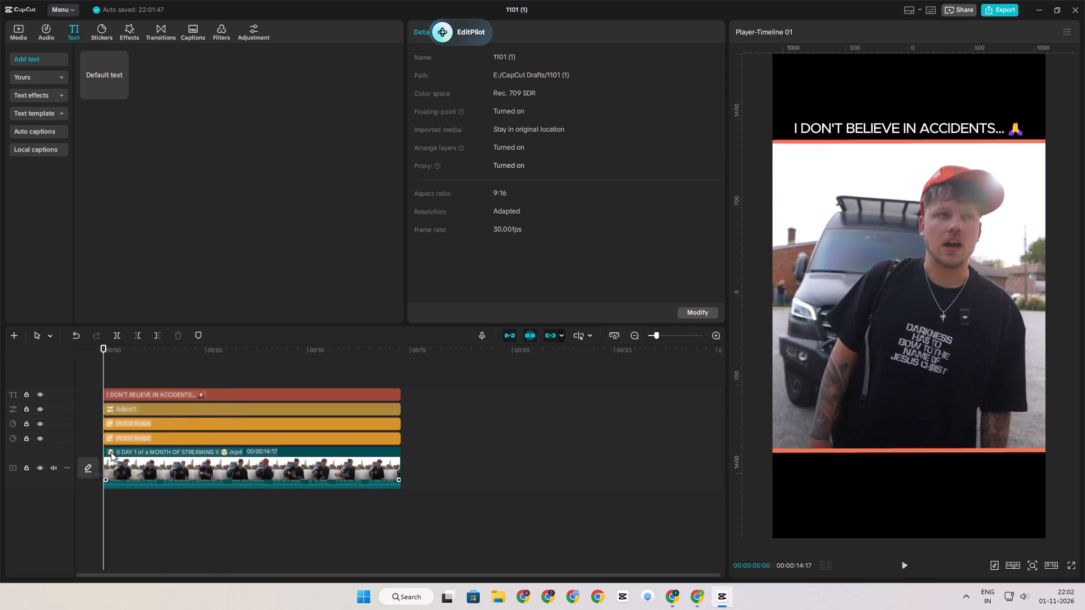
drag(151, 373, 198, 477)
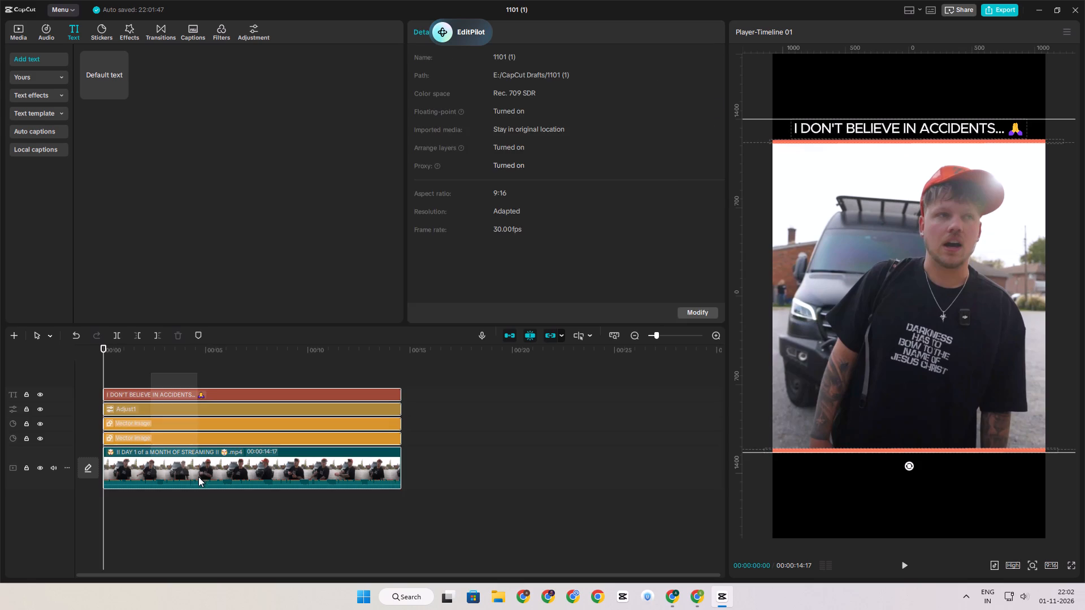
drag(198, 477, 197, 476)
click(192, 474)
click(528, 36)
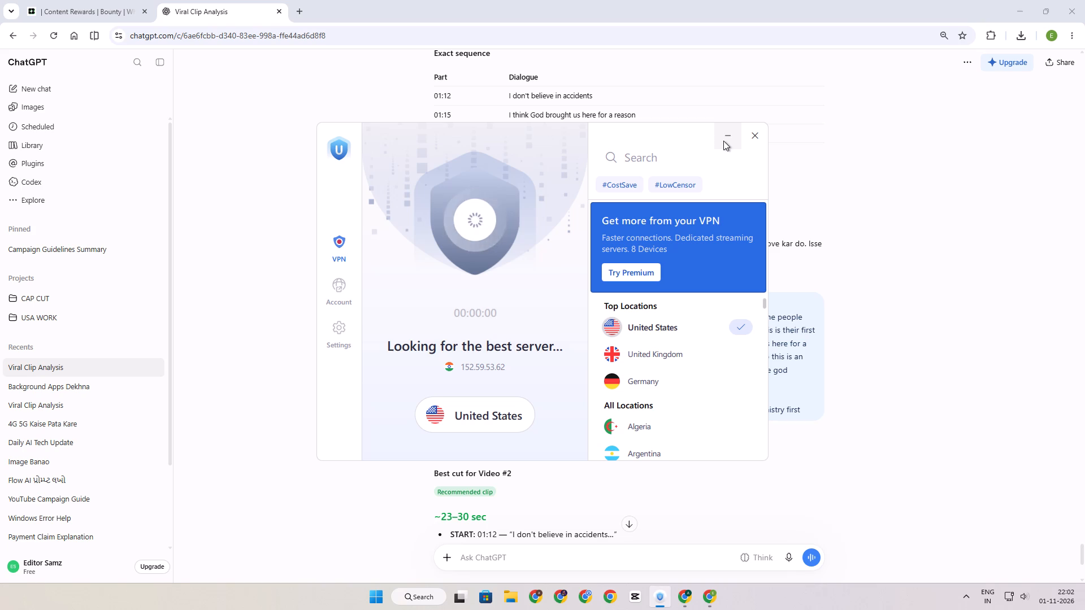
click(723, 141)
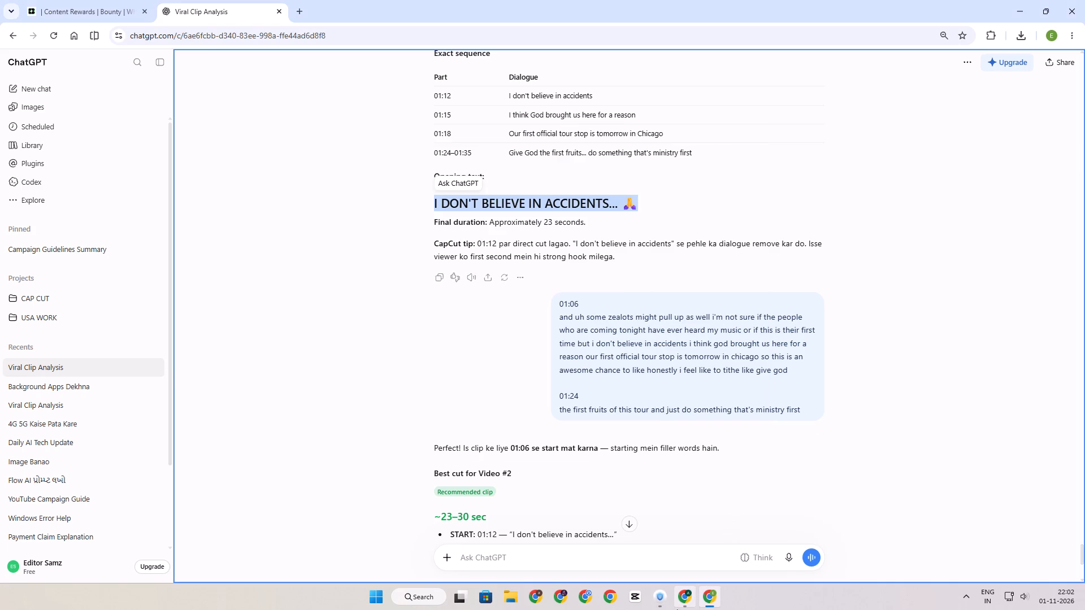
Reload the published Short's video analytics in YouTube Studio, and check the VPN connection.
click(675, 609)
click(49, 38)
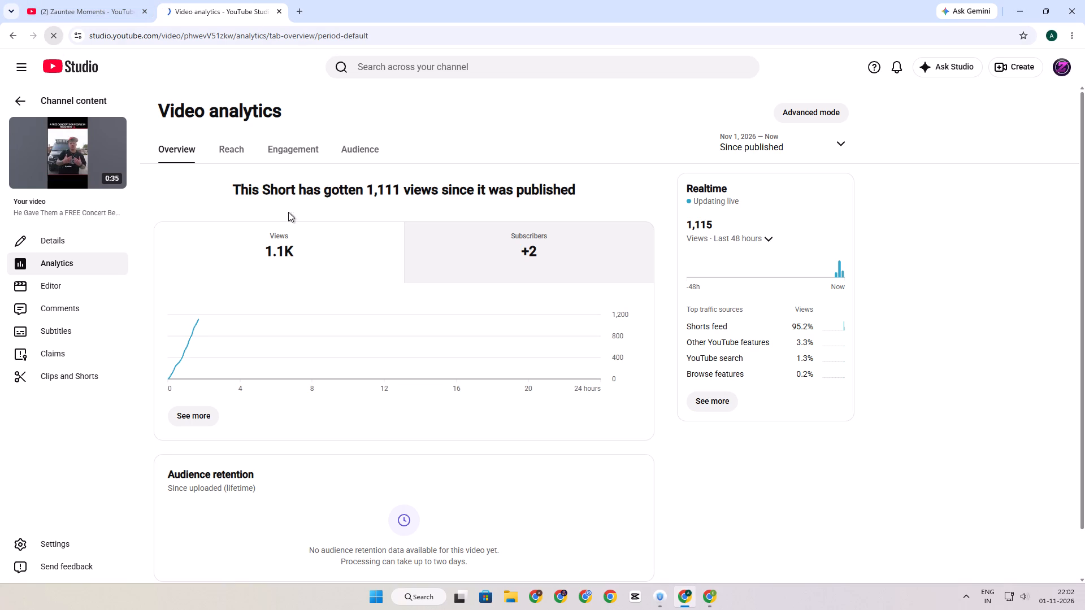
click(705, 602)
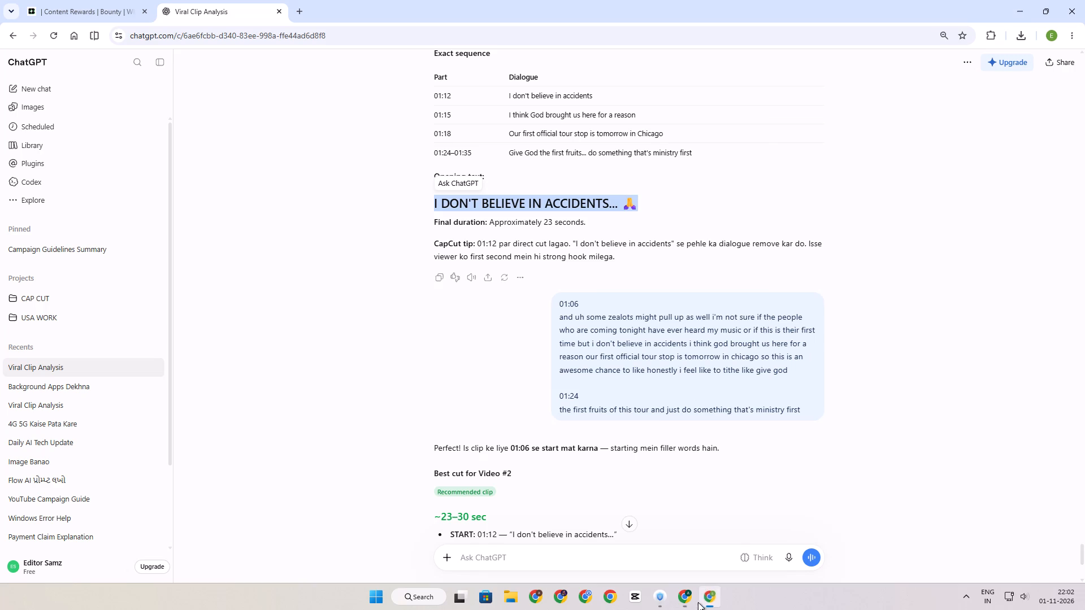
click(657, 602)
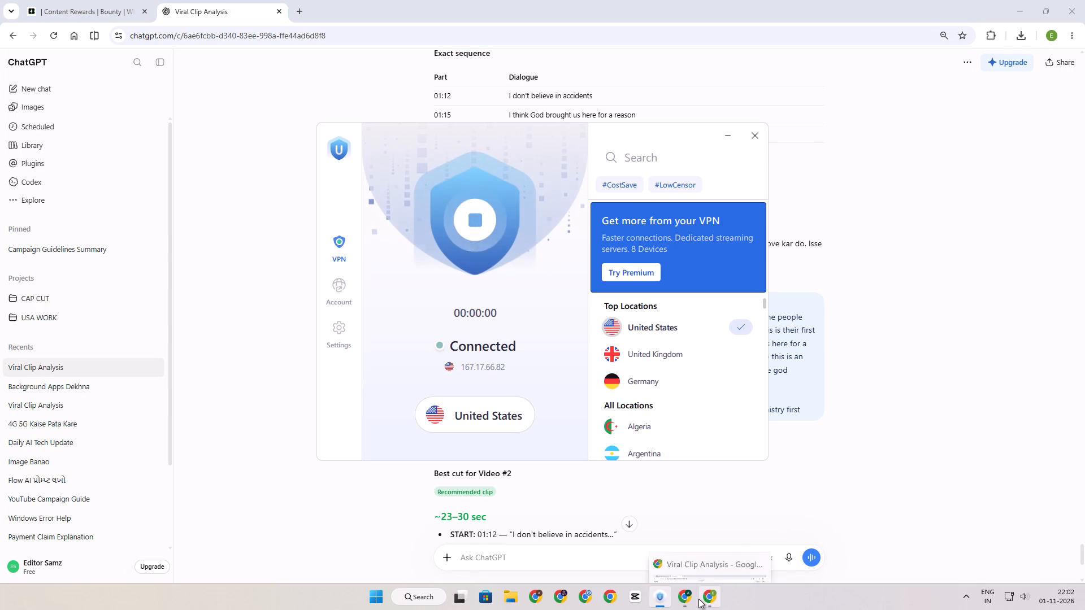
Relaunch CapCut and close its environment testing window.
double_click(633, 598)
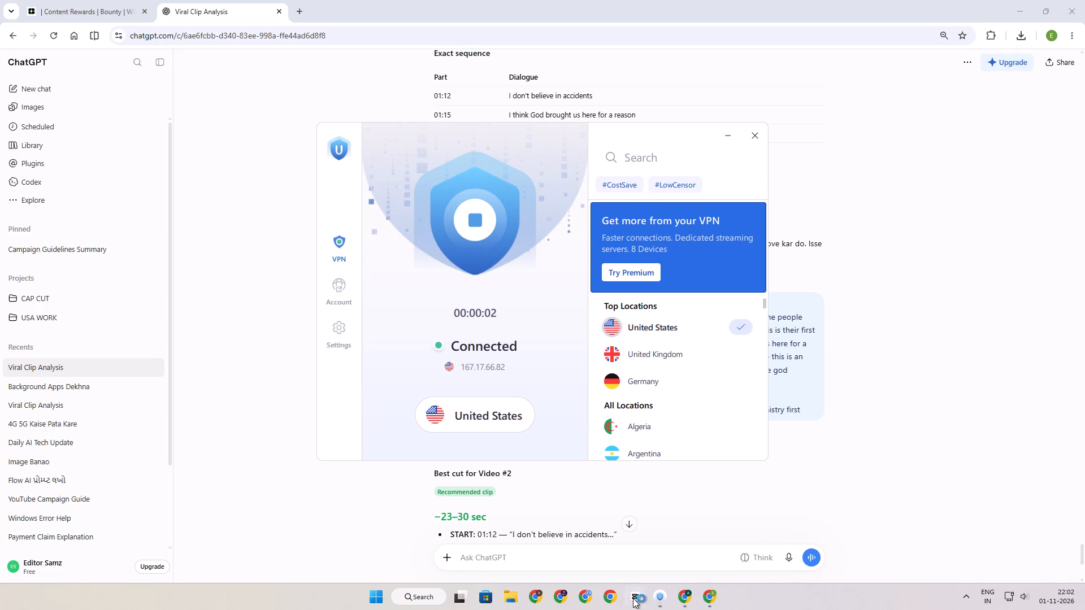
click(684, 602)
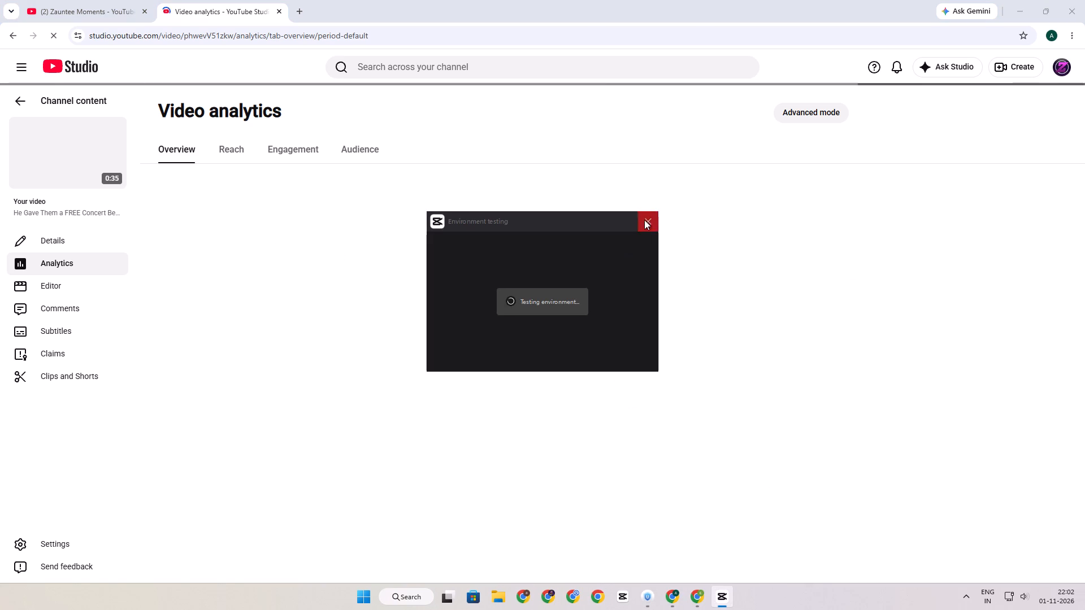
click(644, 219)
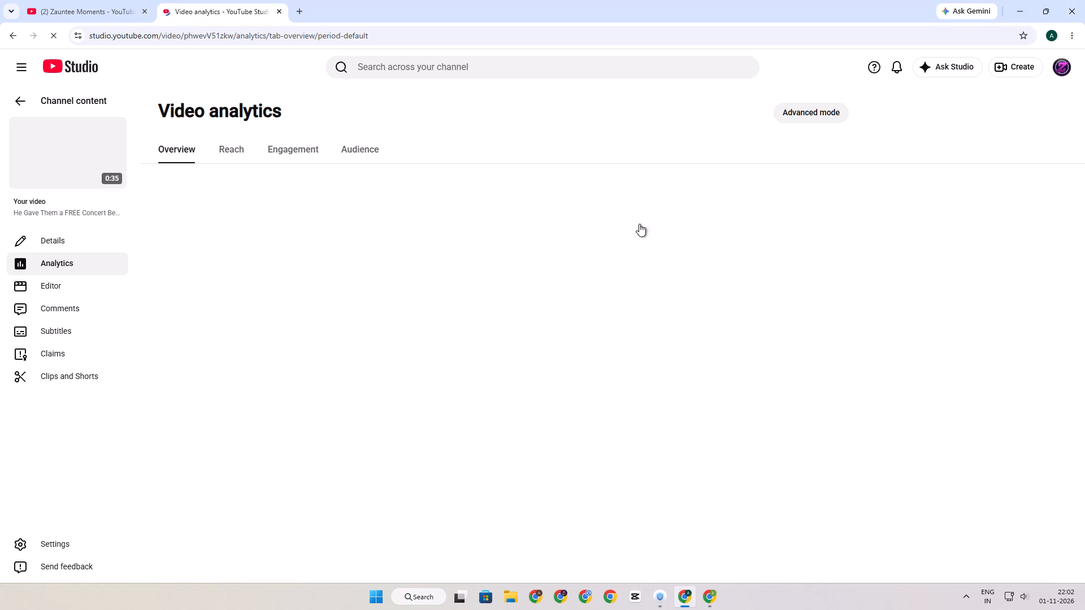
Show the Short's realtime views for the last 48 hours in YouTube Studio.
click(739, 245)
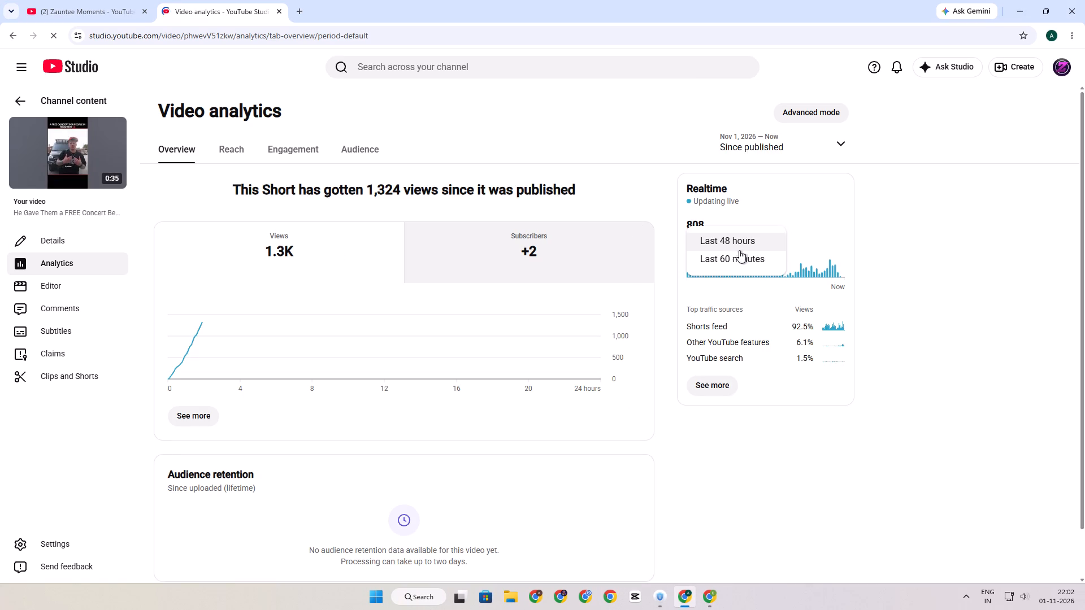
click(736, 260)
click(730, 235)
click(730, 237)
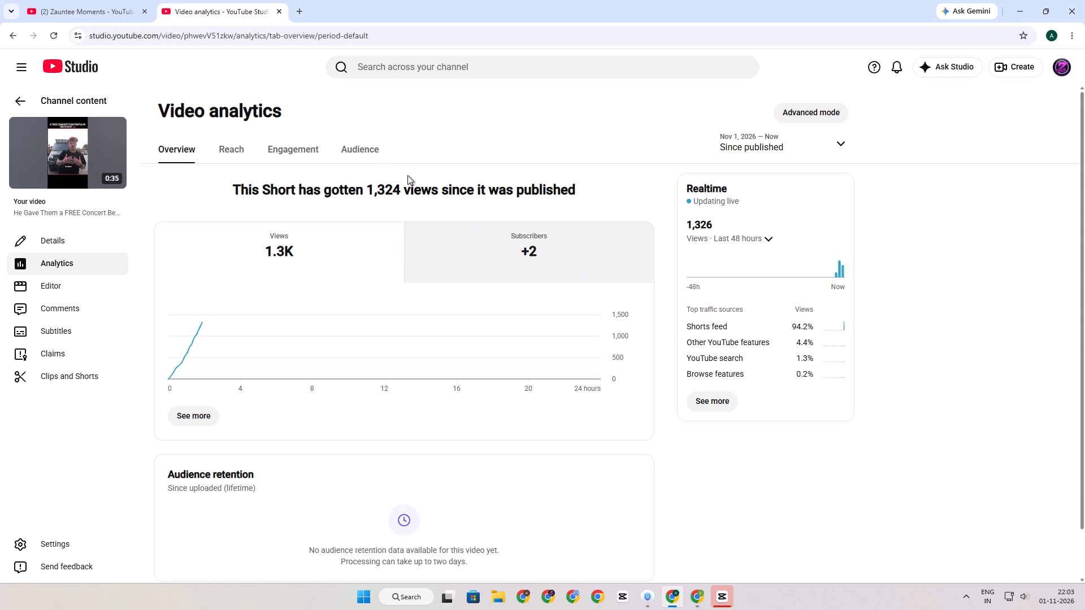
Examine the Short's audience and engagement reports, including geography and device type, and return to the overview.
click(357, 151)
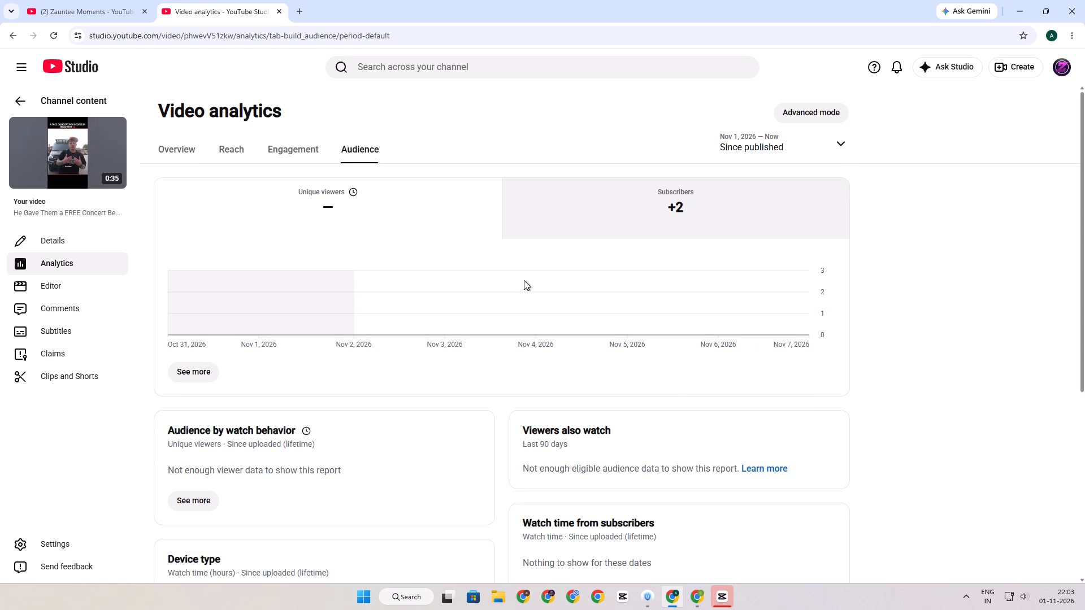
scroll(557, 330, down, 8)
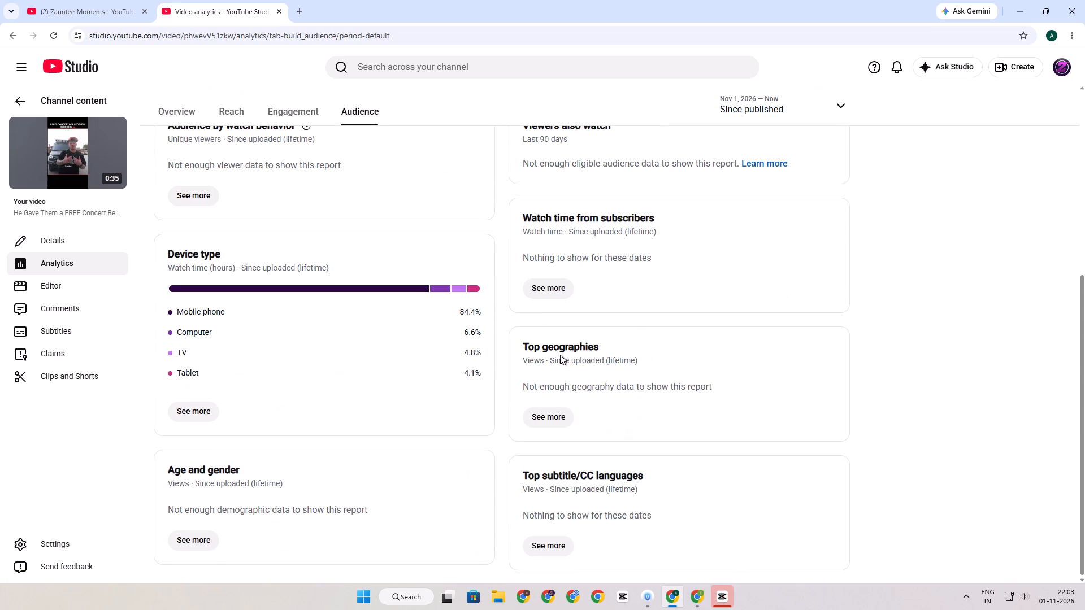
scroll(560, 355, down, 2)
scroll(560, 355, up, 8)
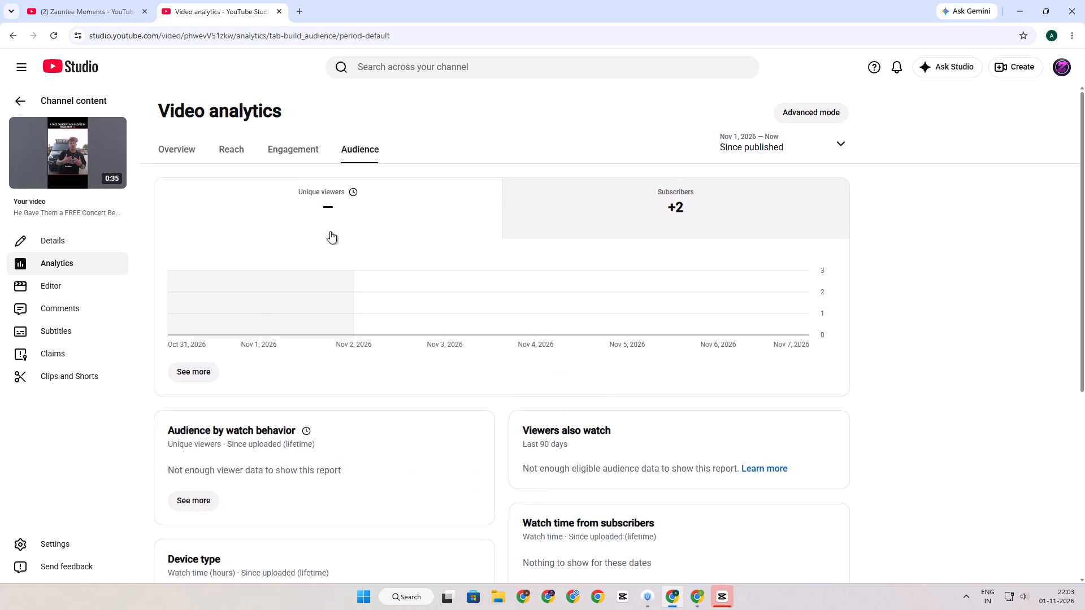
click(296, 156)
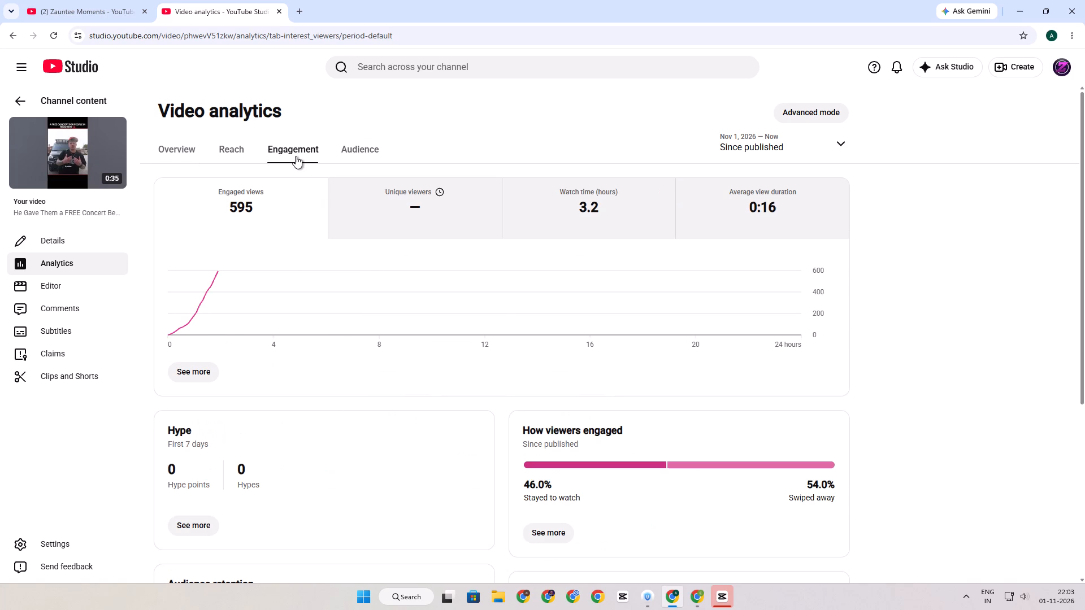
click(183, 155)
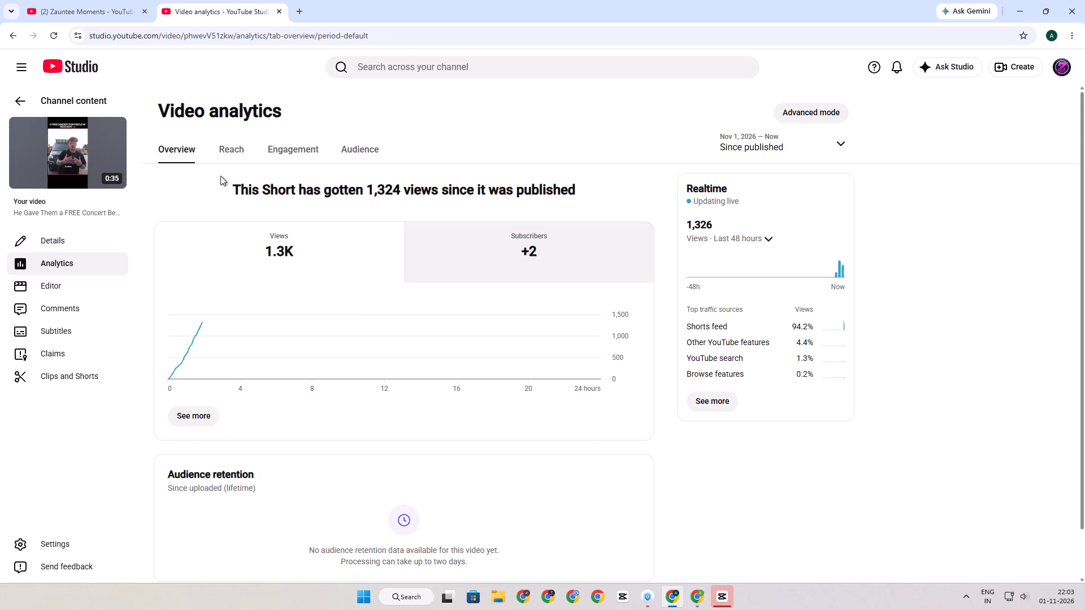
click(718, 246)
click(757, 210)
Switch to CapCut and open the project 1101 (1).
click(722, 599)
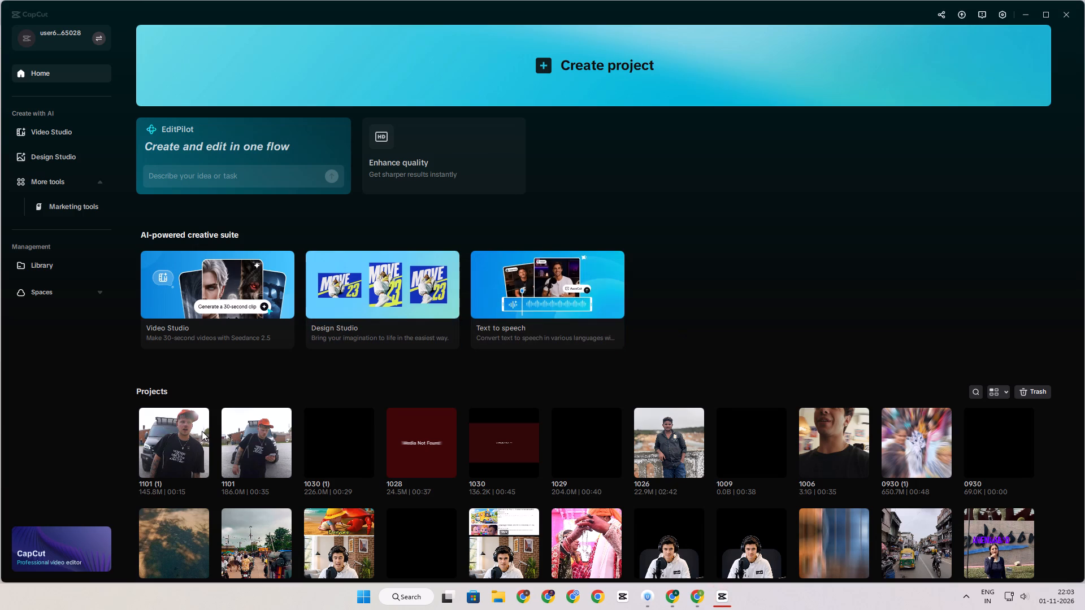
click(190, 439)
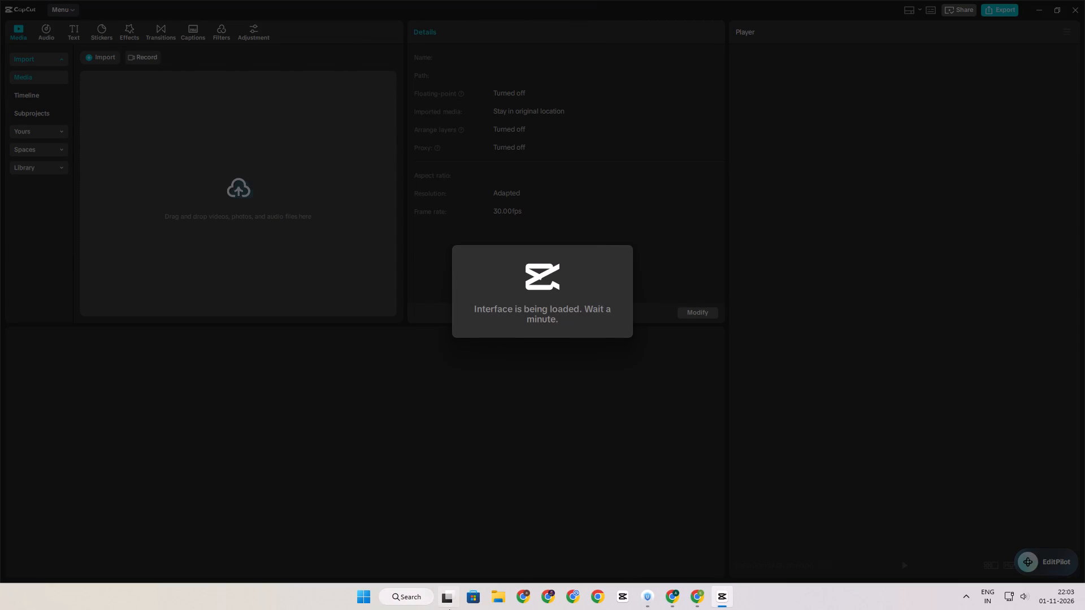
While the project loads, reload the Short's YouTube Studio analytics and show its realtime views for the last 48 hours.
drag(692, 596, 685, 596)
click(658, 596)
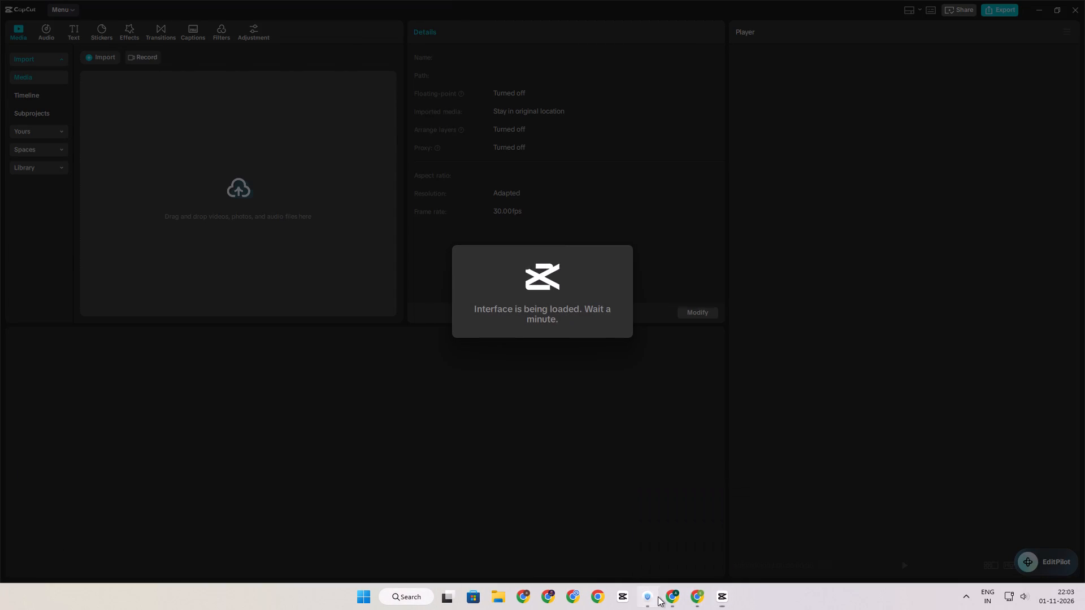
click(669, 596)
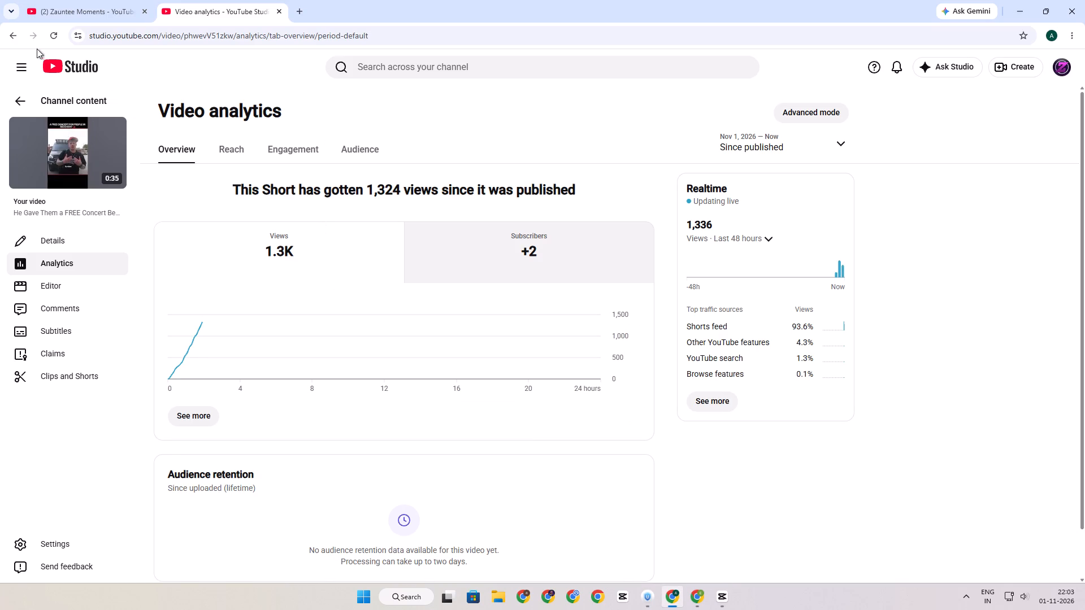
click(50, 41)
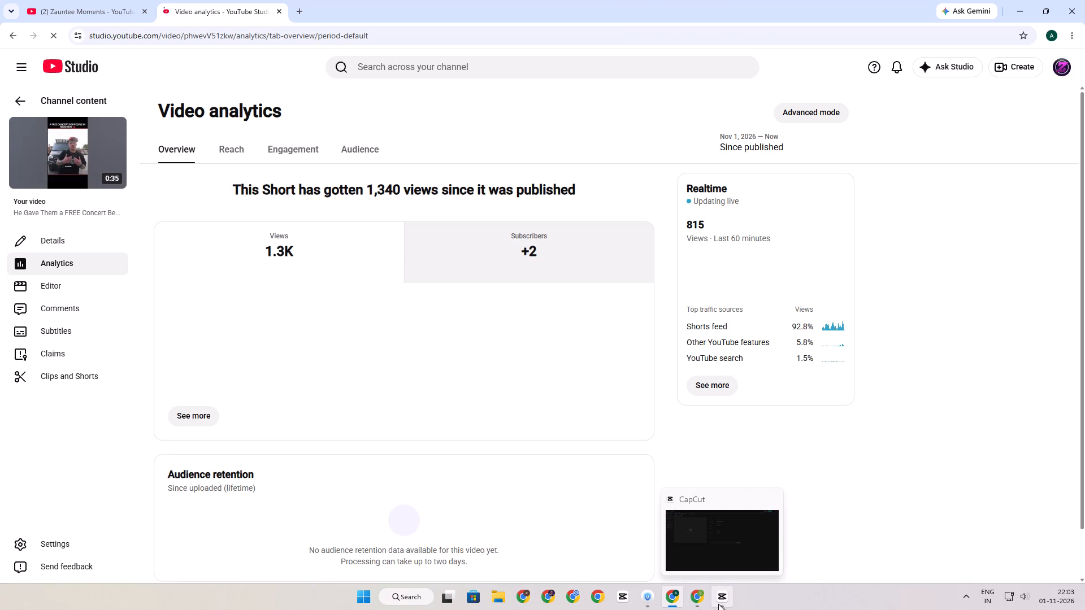
click(763, 246)
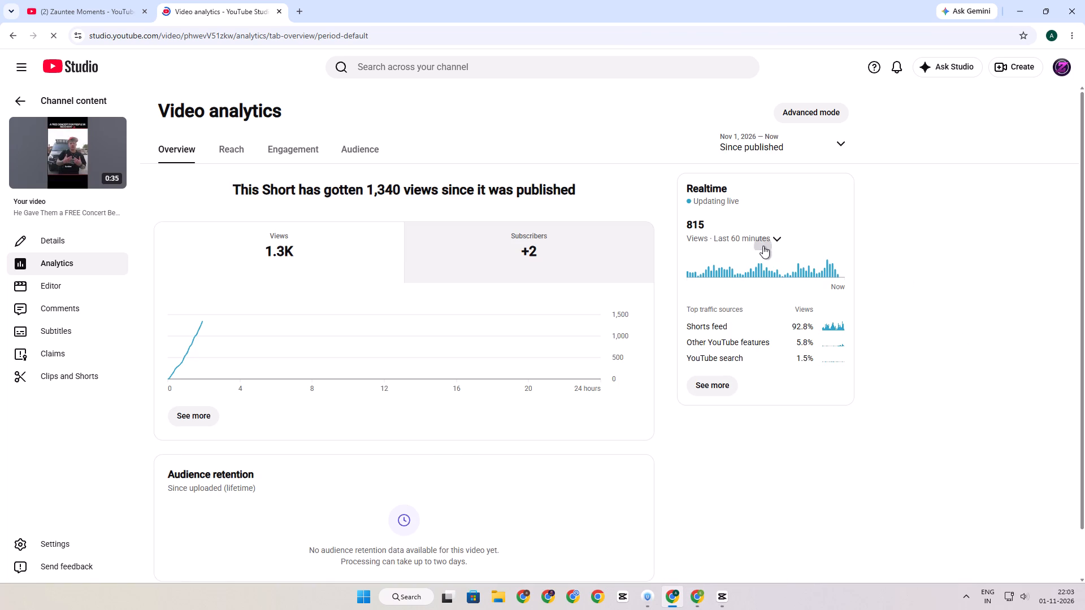
click(719, 258)
click(719, 247)
click(719, 247)
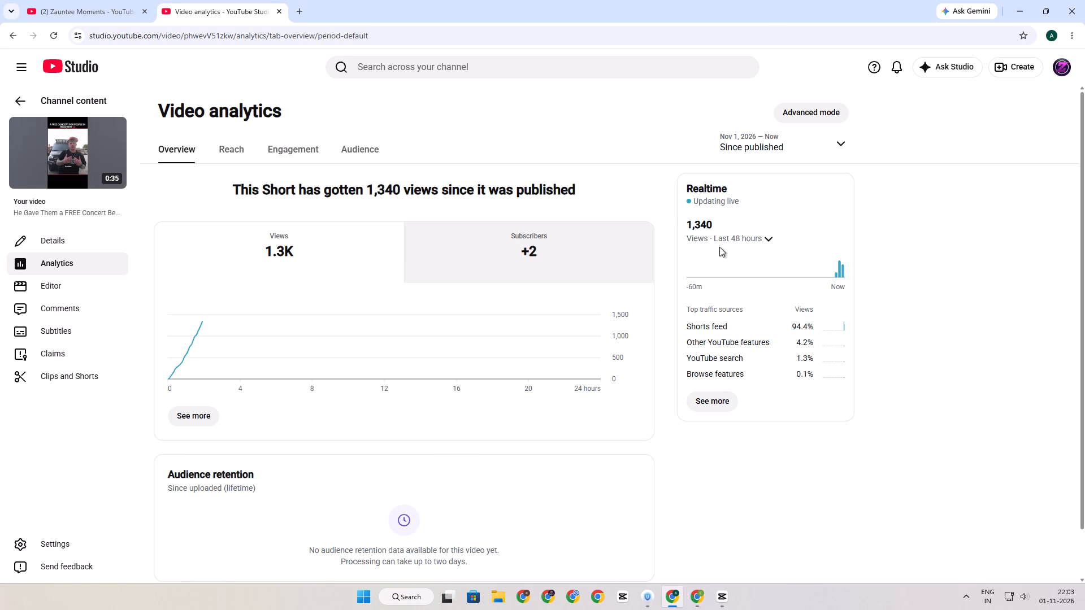
click(779, 476)
Return to the 1101 (1) project in CapCut and dismiss the keyboard shortcut conflict notice.
click(713, 593)
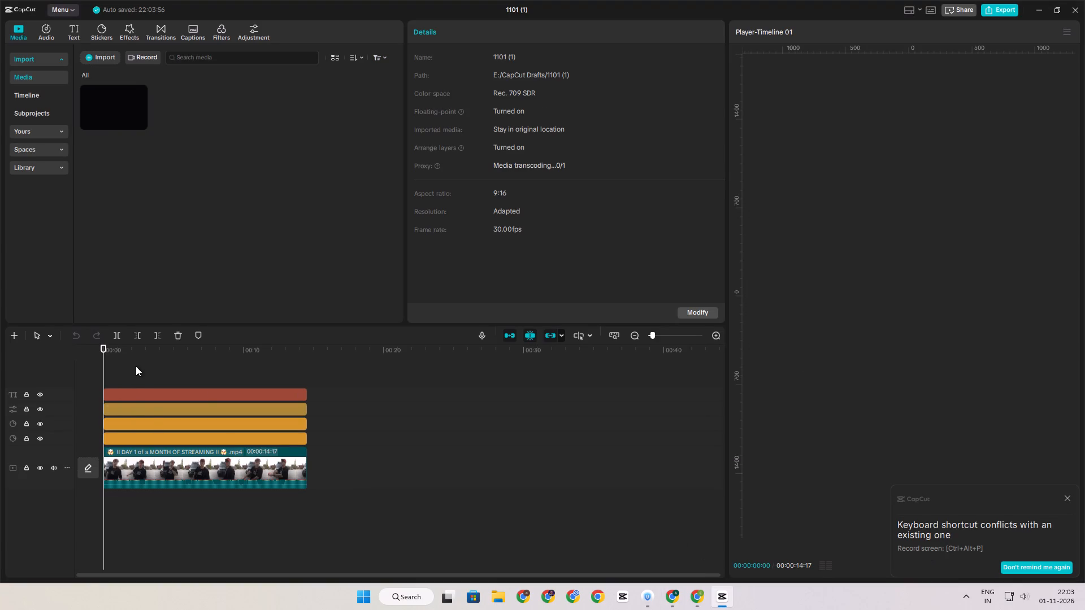
click(147, 363)
drag(147, 363, 31, 364)
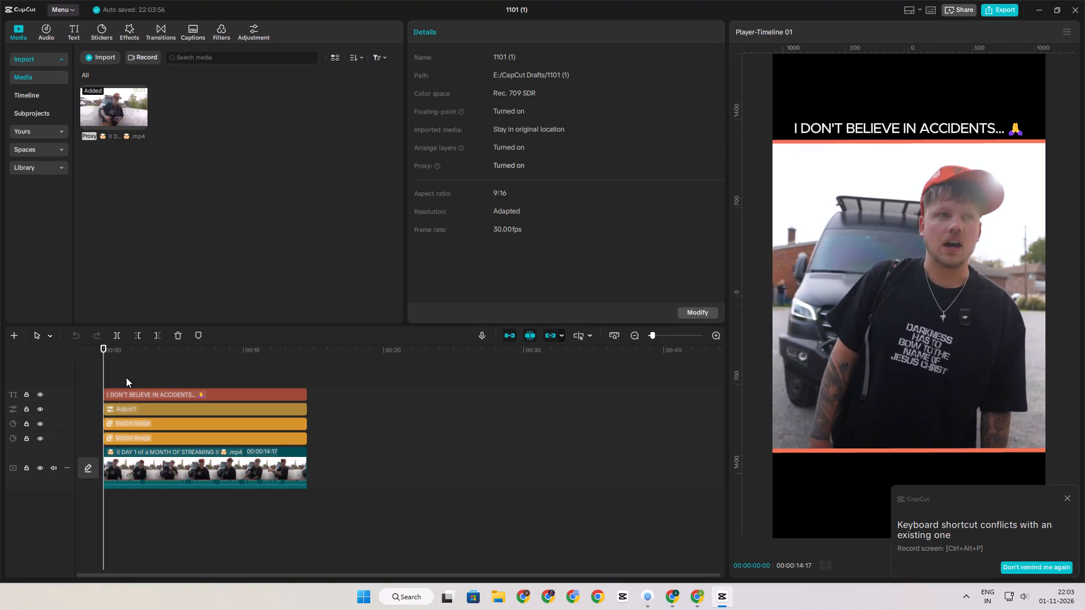
click(126, 377)
drag(126, 377, 62, 377)
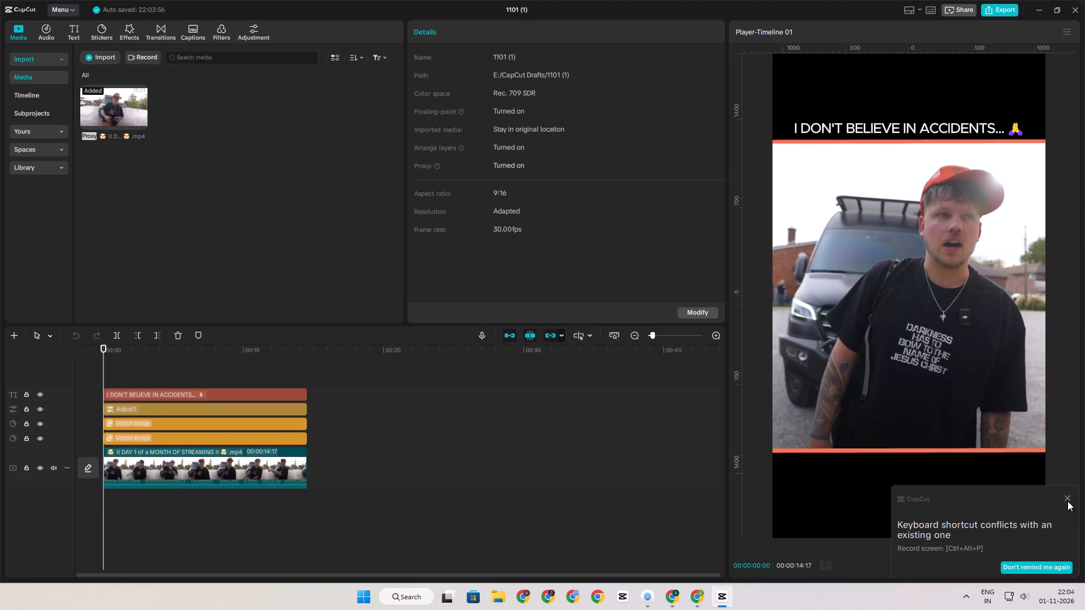
click(1067, 501)
click(1069, 498)
Play the opening moments of the Short and return the playhead to the start.
click(187, 373)
drag(187, 373, 21, 348)
key(space)
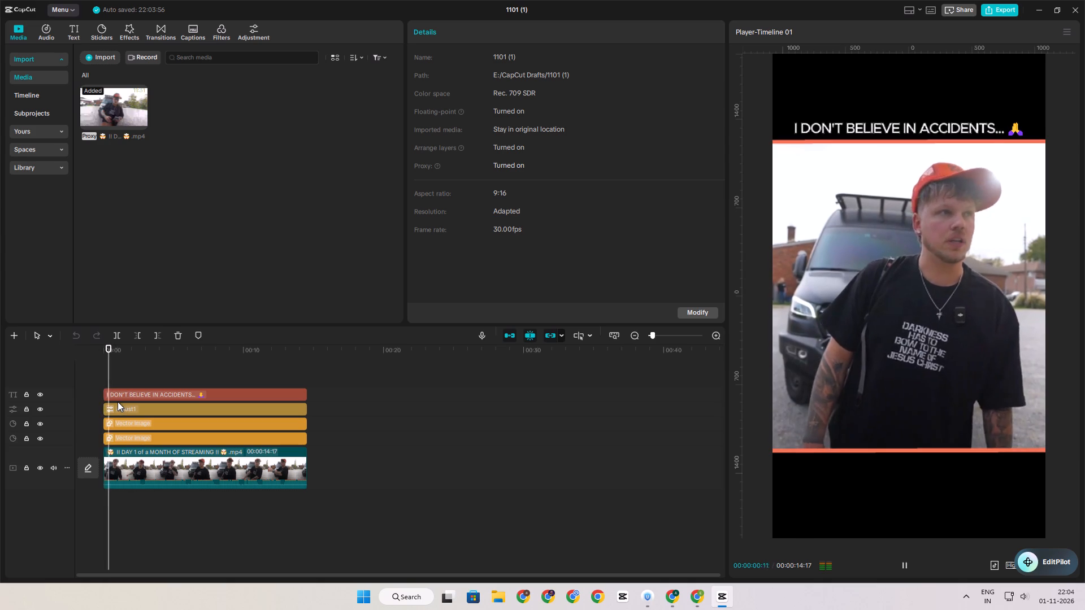
click(176, 374)
drag(176, 374, 15, 368)
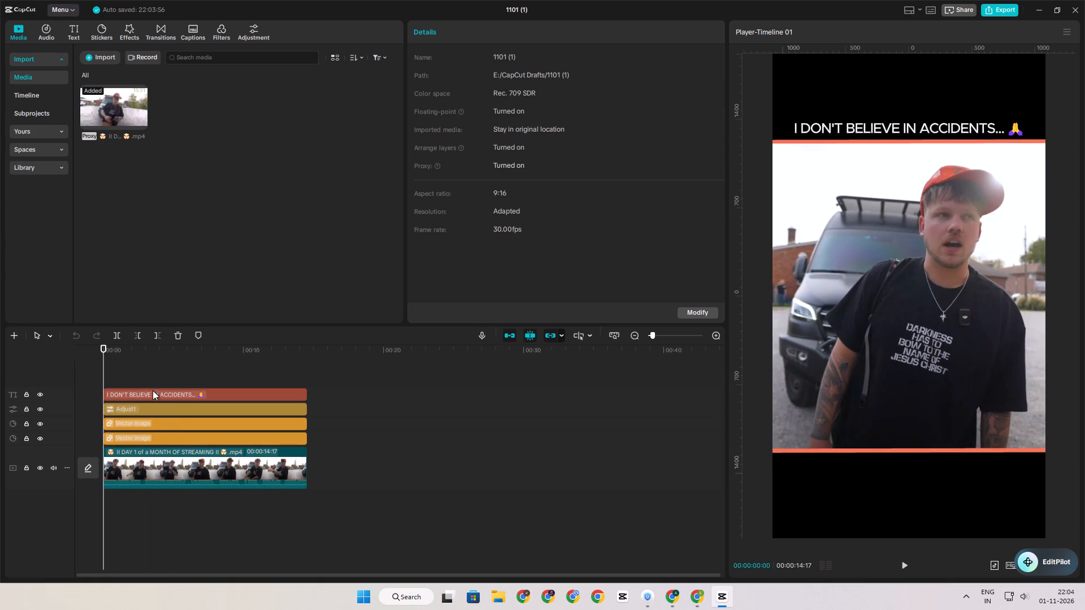
Change the title "I DON'T BELIEVE IN ACCIDENTS... 🙏" to the Hind Vadodara Bold font and enlarge it across most of the frame width.
click(153, 389)
click(150, 394)
click(530, 138)
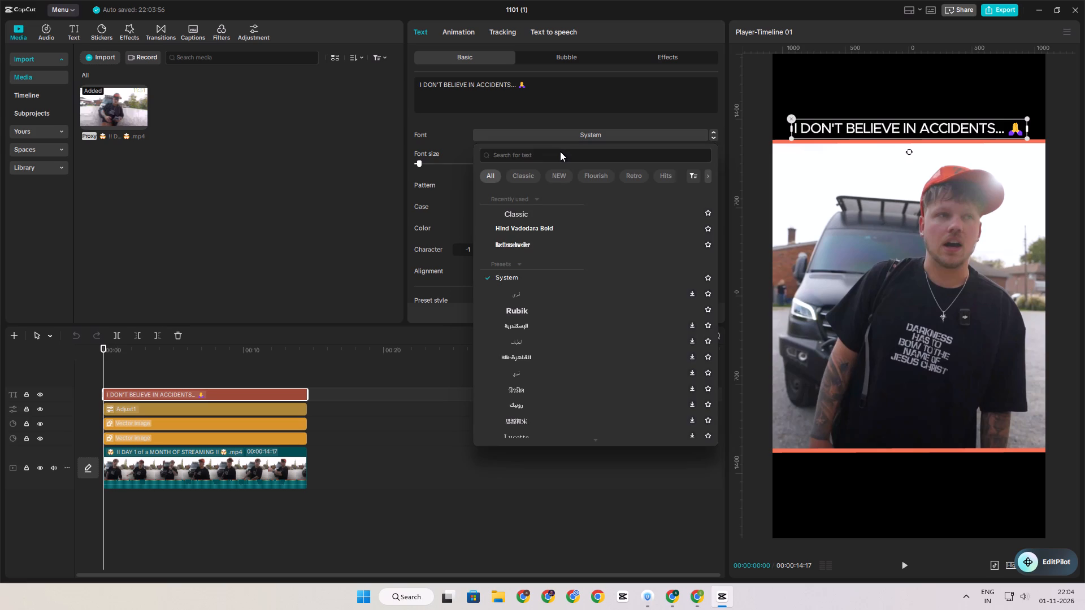
click(509, 232)
drag(839, 137, 774, 147)
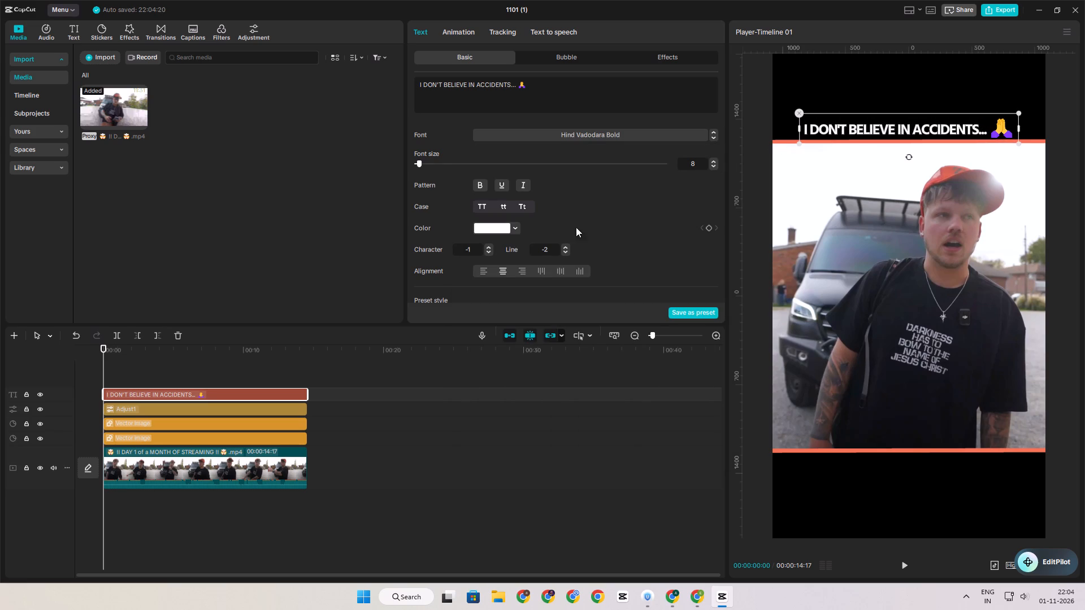
Set the title's line spacing to 0 and its character spacing to 0.
click(567, 249)
click(565, 247)
click(487, 246)
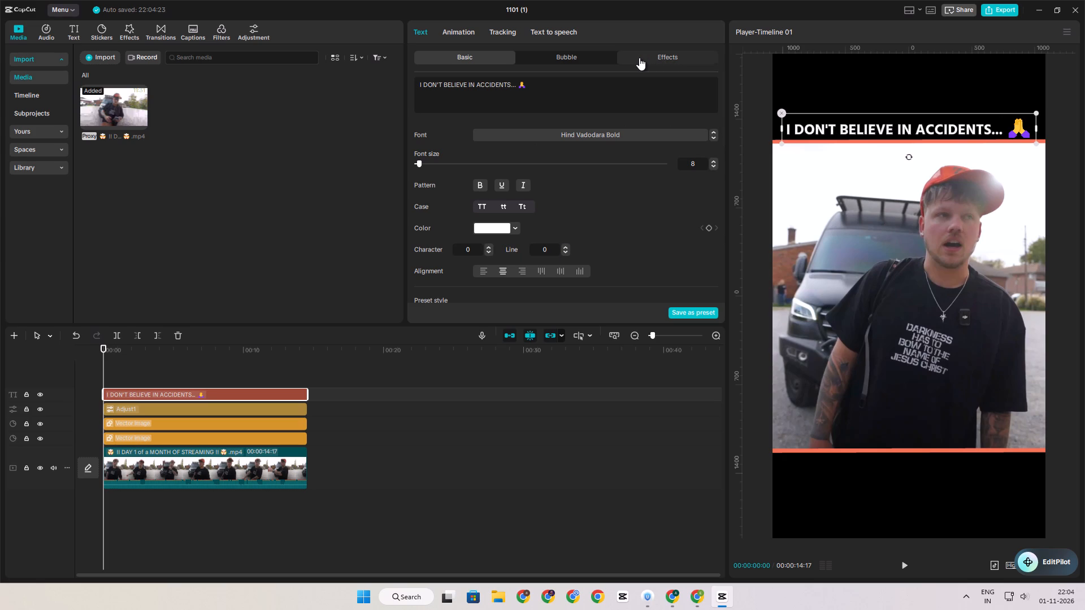
click(134, 27)
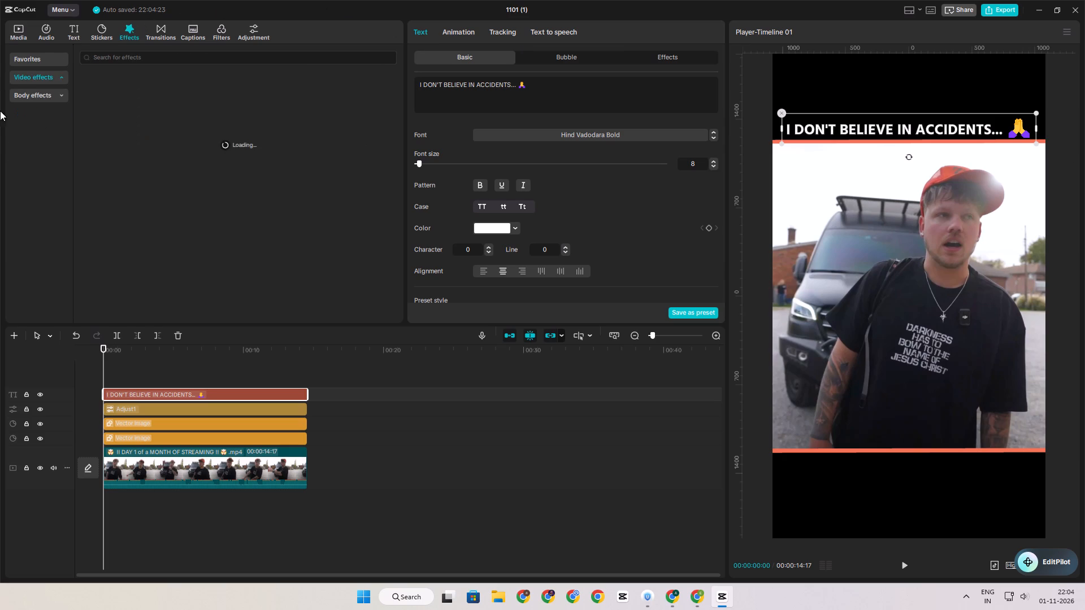
click(31, 61)
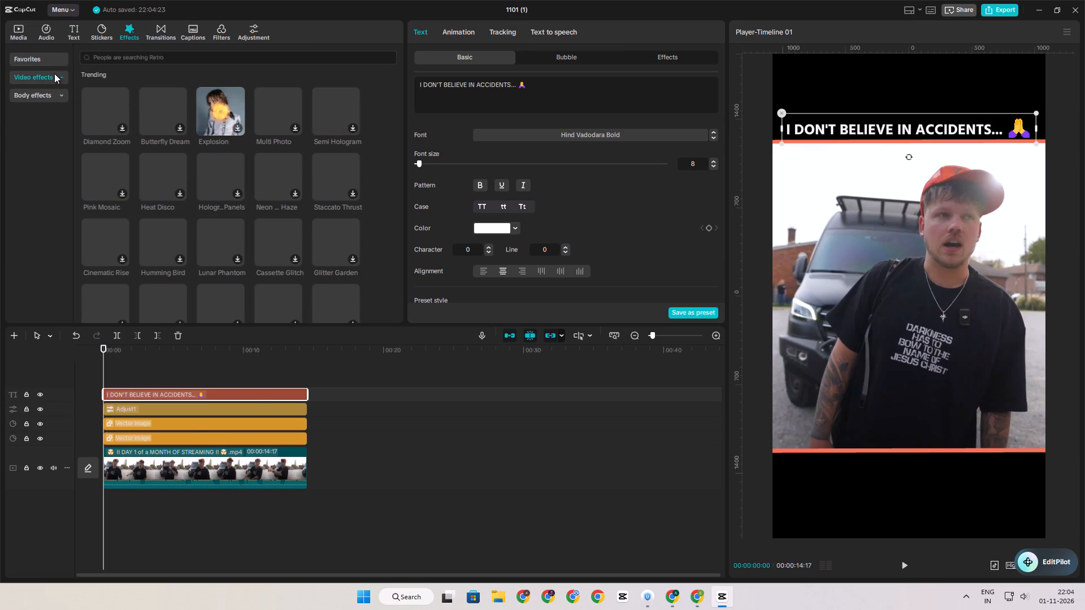
click(41, 62)
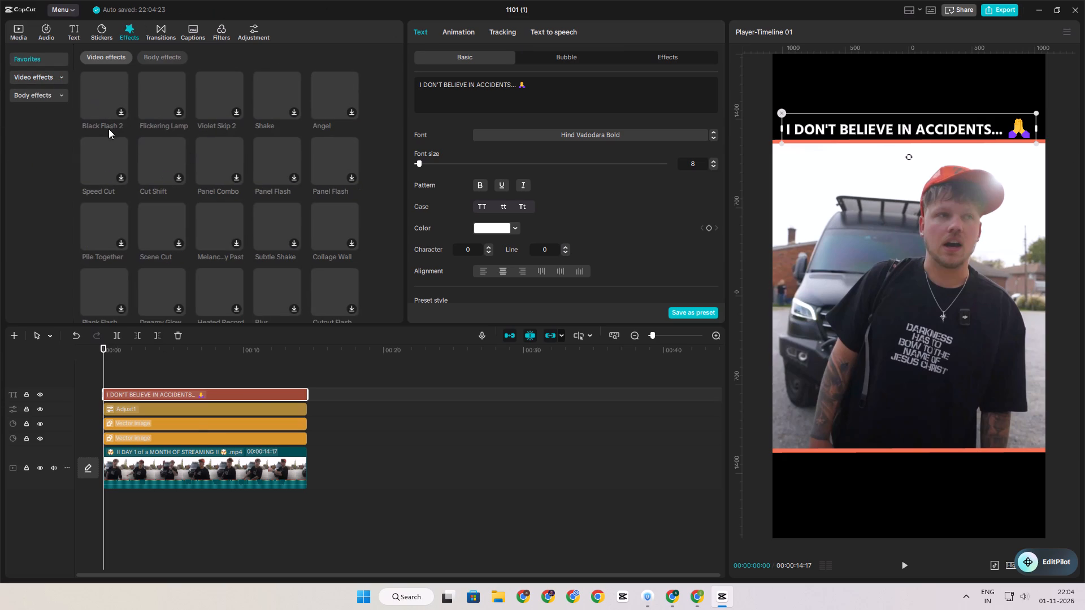
scroll(212, 249, down, 4)
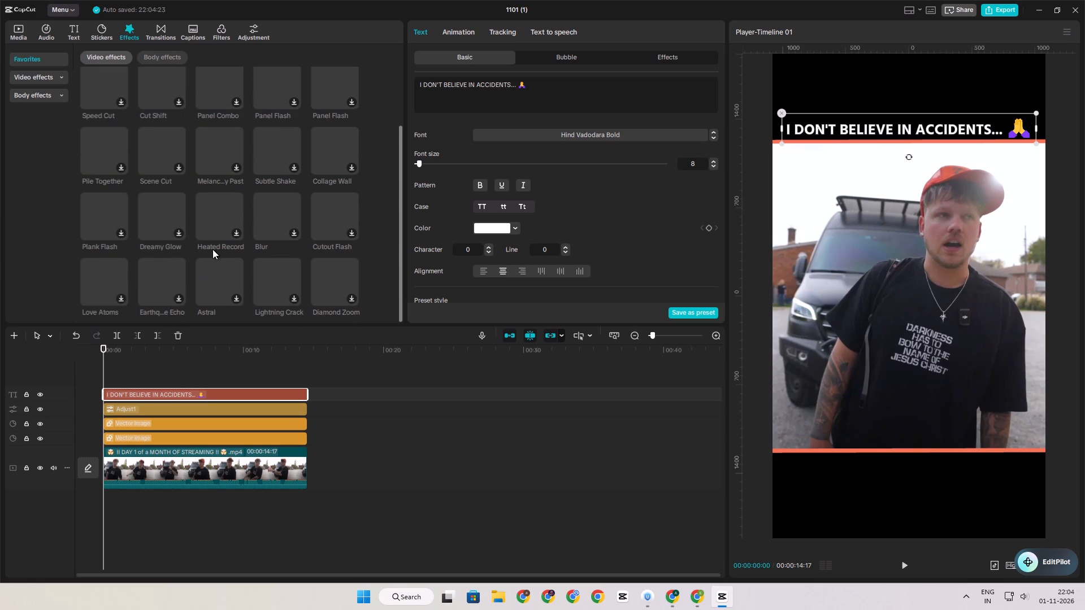
scroll(212, 249, down, 1)
scroll(212, 252, up, 2)
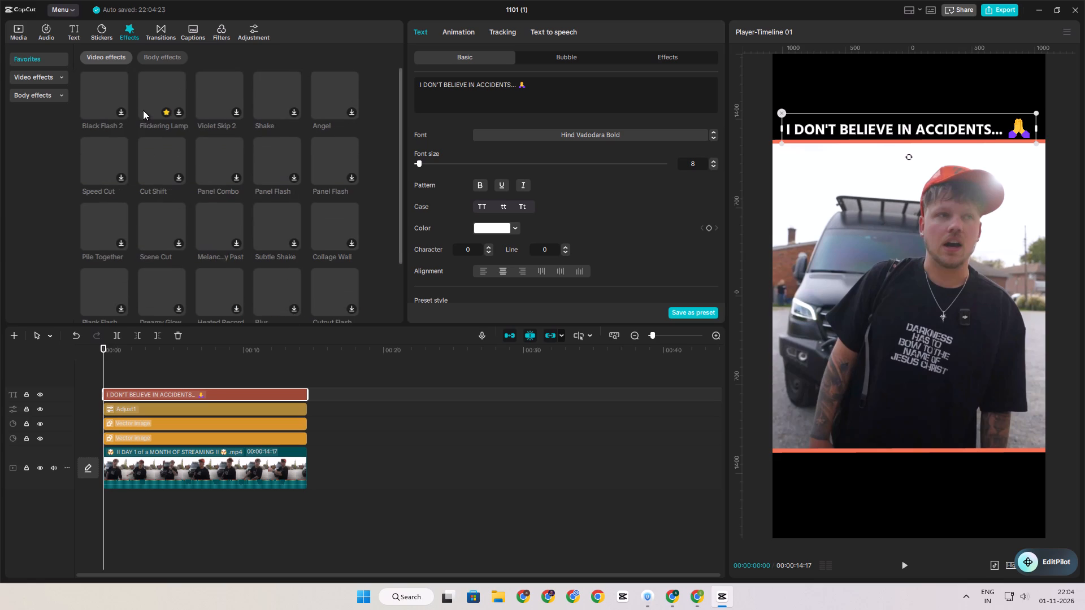
click(150, 96)
click(212, 94)
click(89, 90)
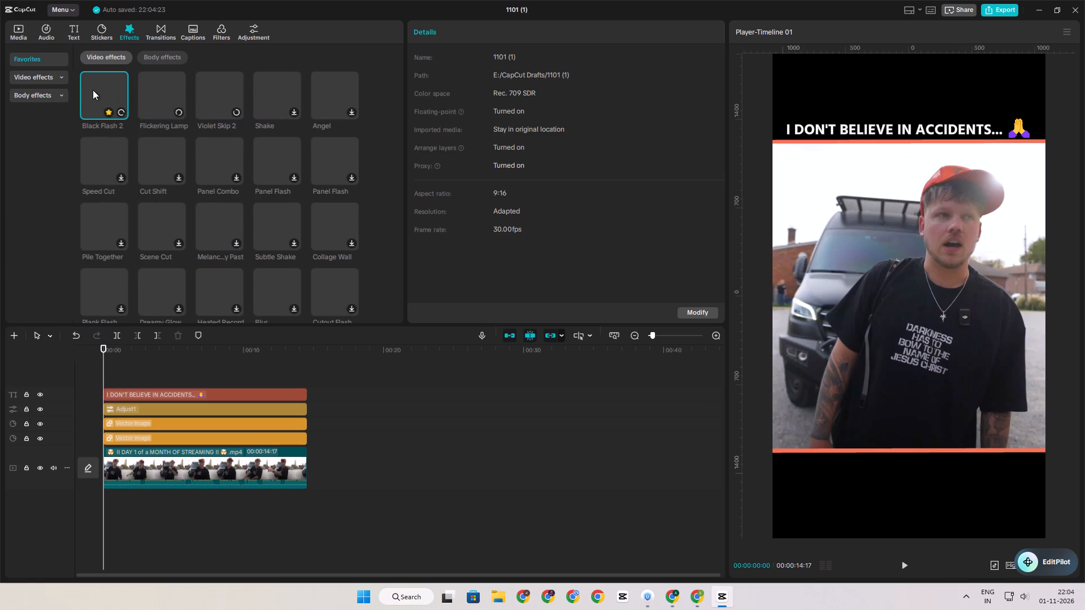
click(275, 92)
click(328, 95)
click(328, 147)
click(236, 148)
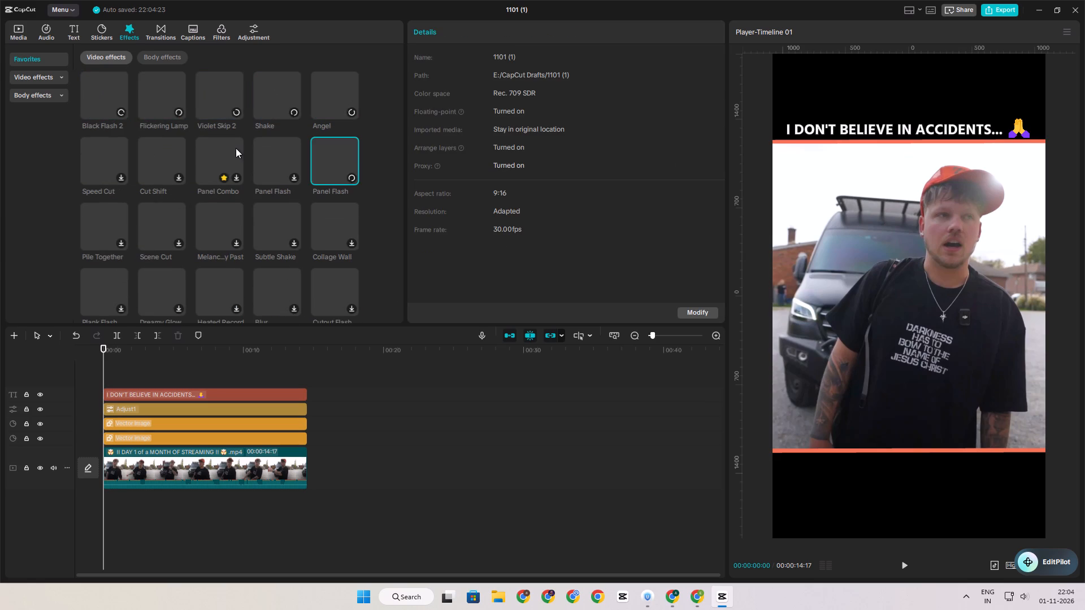
click(281, 154)
click(141, 154)
click(84, 145)
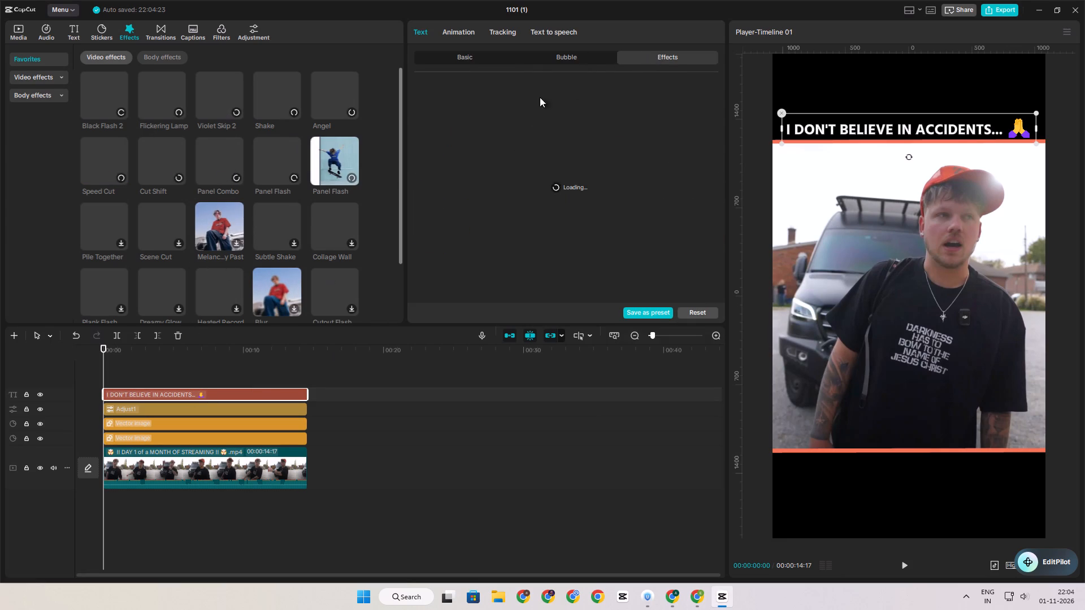
click(490, 63)
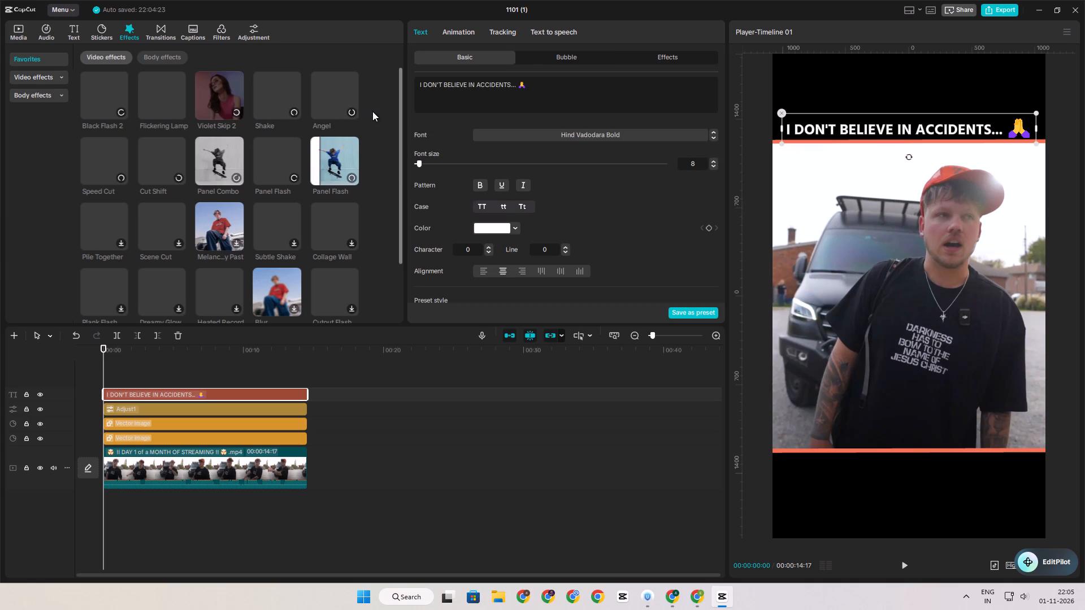
scroll(539, 272, down, 3)
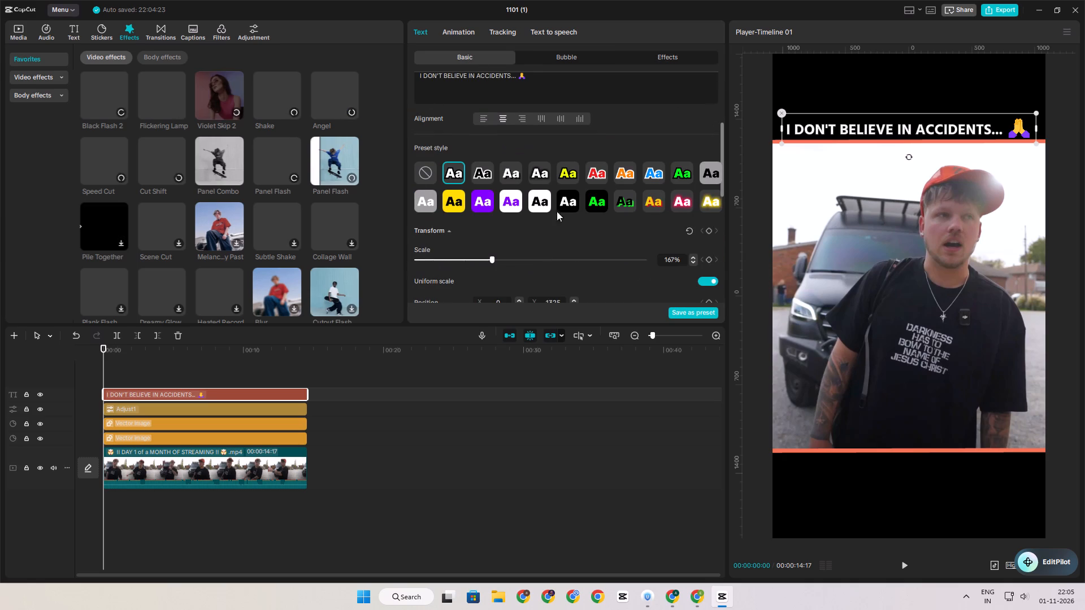
click(575, 165)
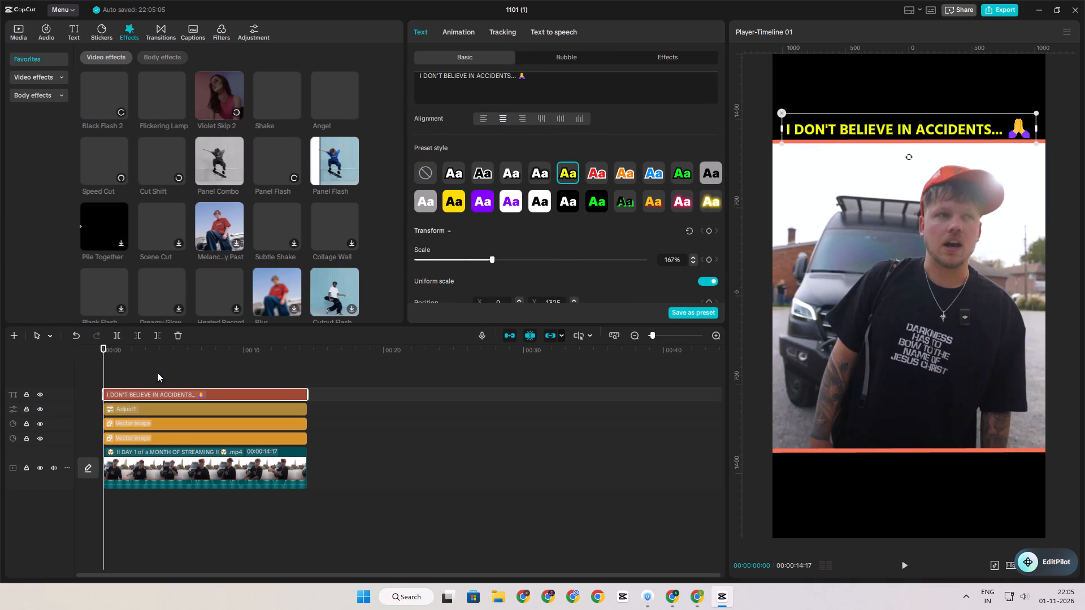
click(157, 372)
drag(157, 372, 0, 364)
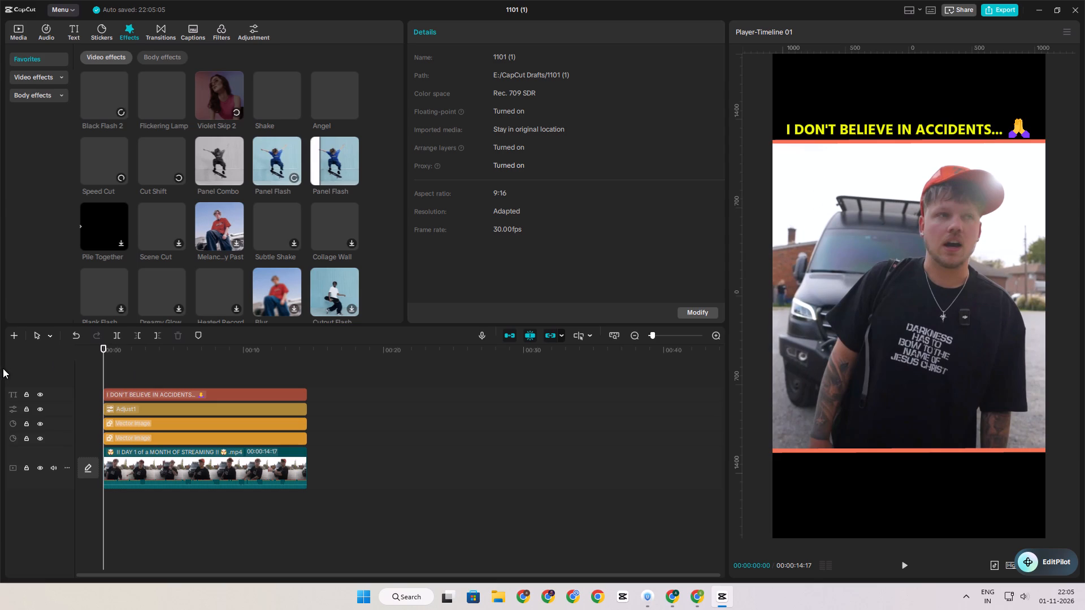
click(932, 132)
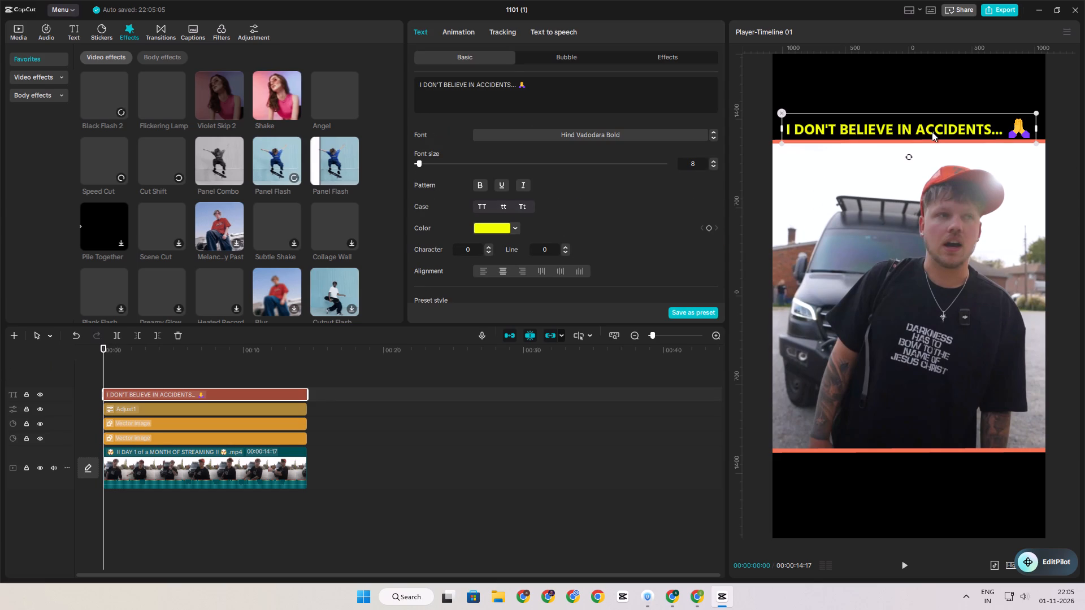
click(932, 132)
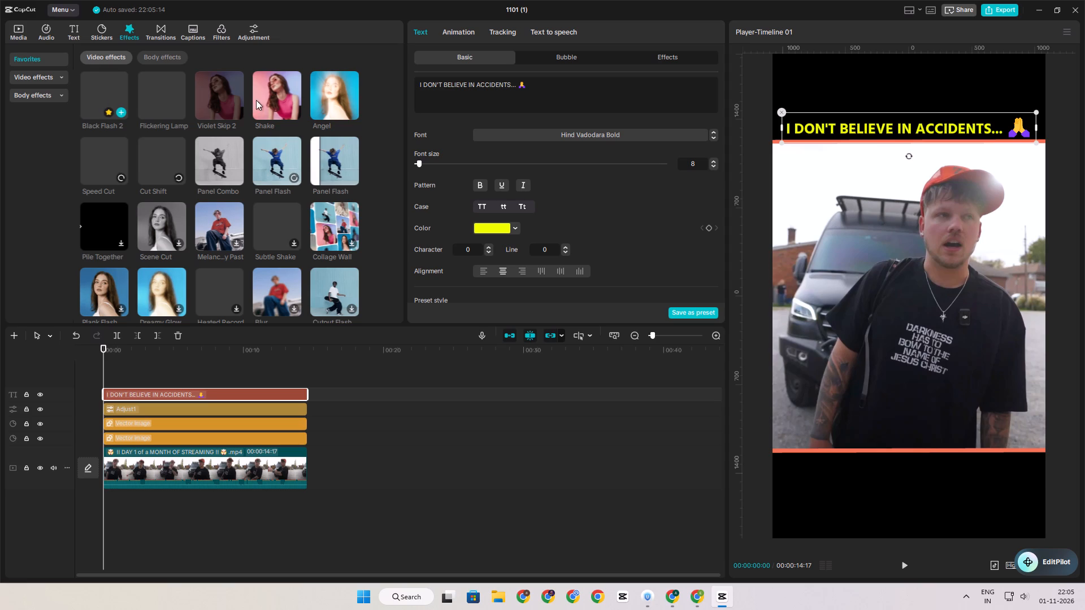
Preview the Angel effect on the Short, look through the remaining favourite effects, and return to the timeline view.
click(329, 97)
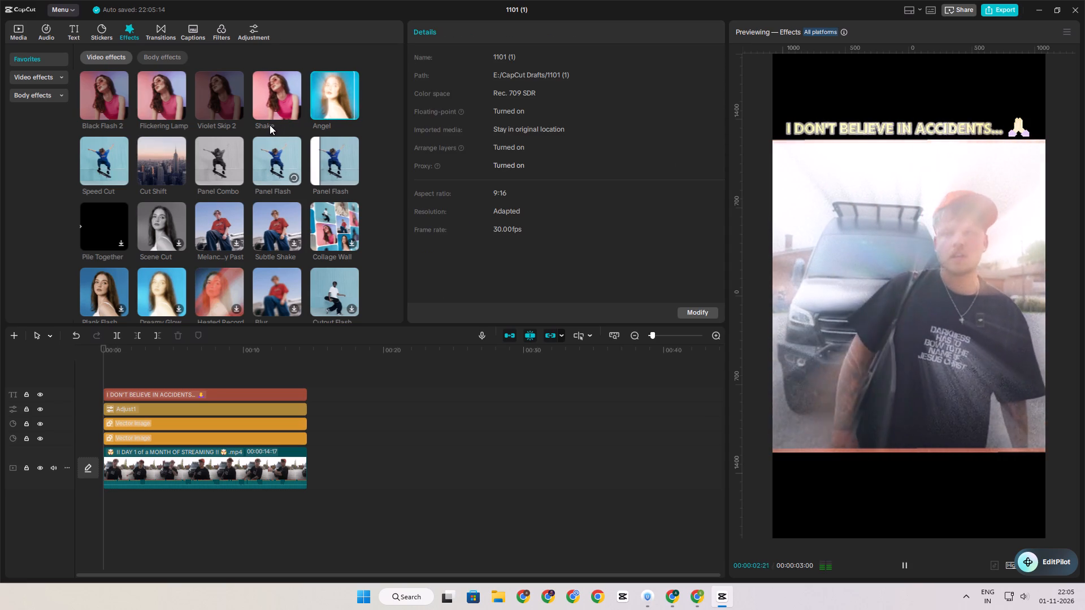
scroll(245, 246, down, 4)
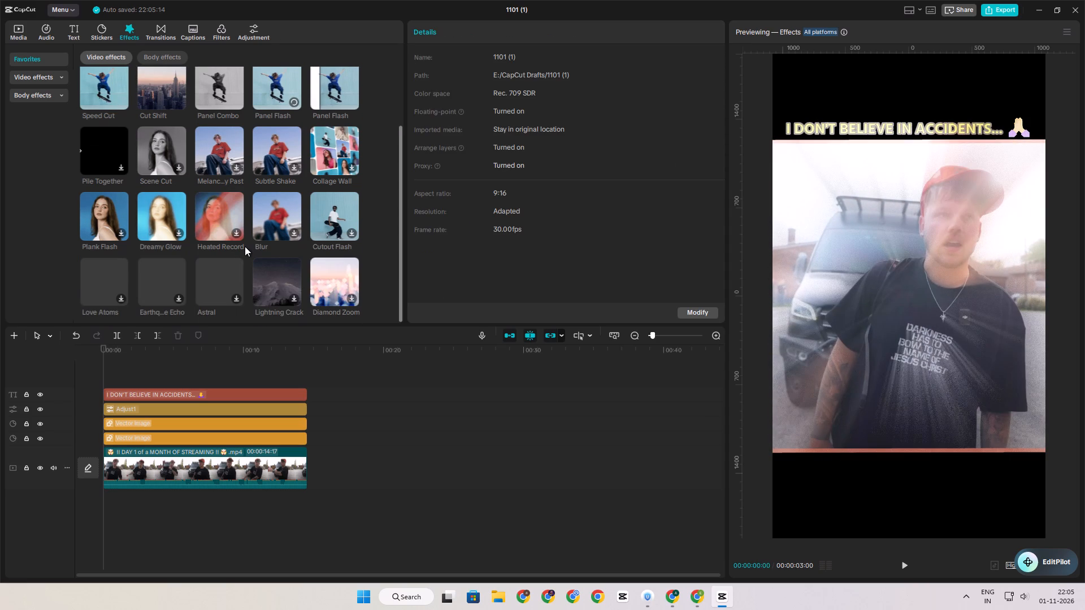
click(147, 365)
drag(147, 365, 0, 364)
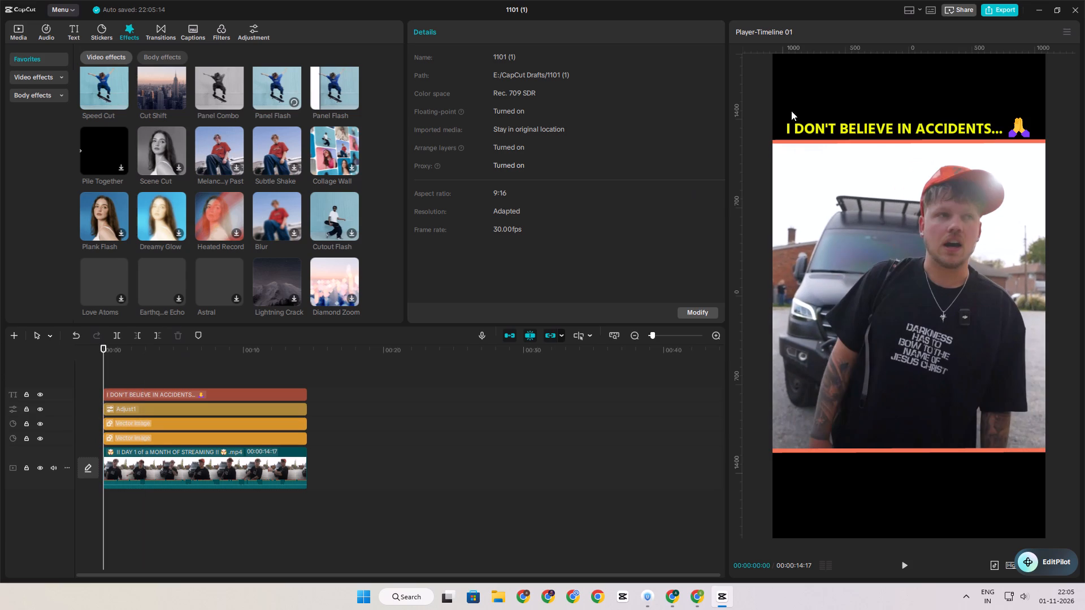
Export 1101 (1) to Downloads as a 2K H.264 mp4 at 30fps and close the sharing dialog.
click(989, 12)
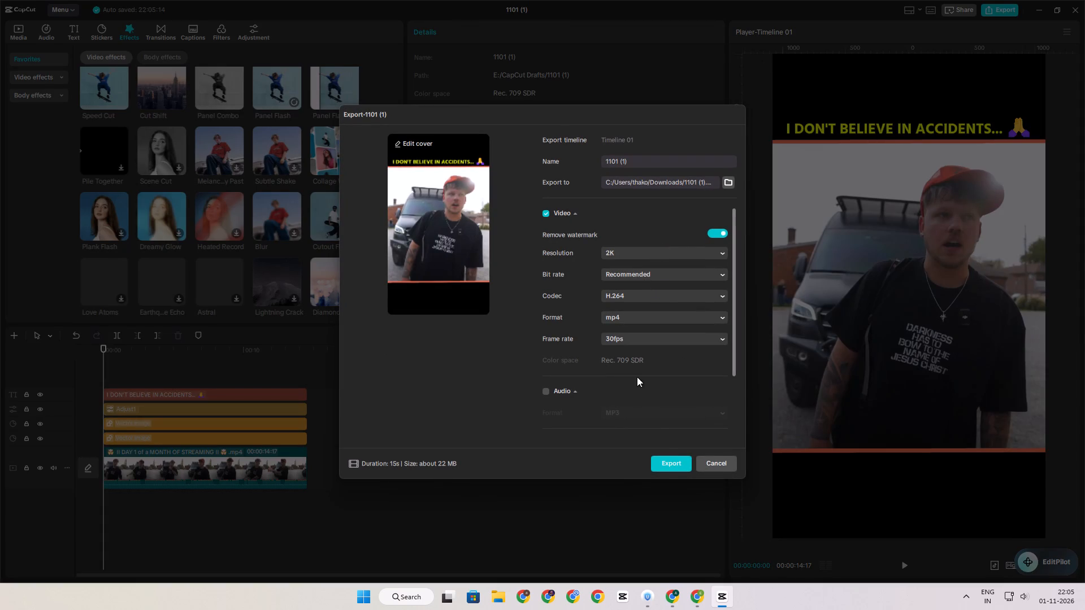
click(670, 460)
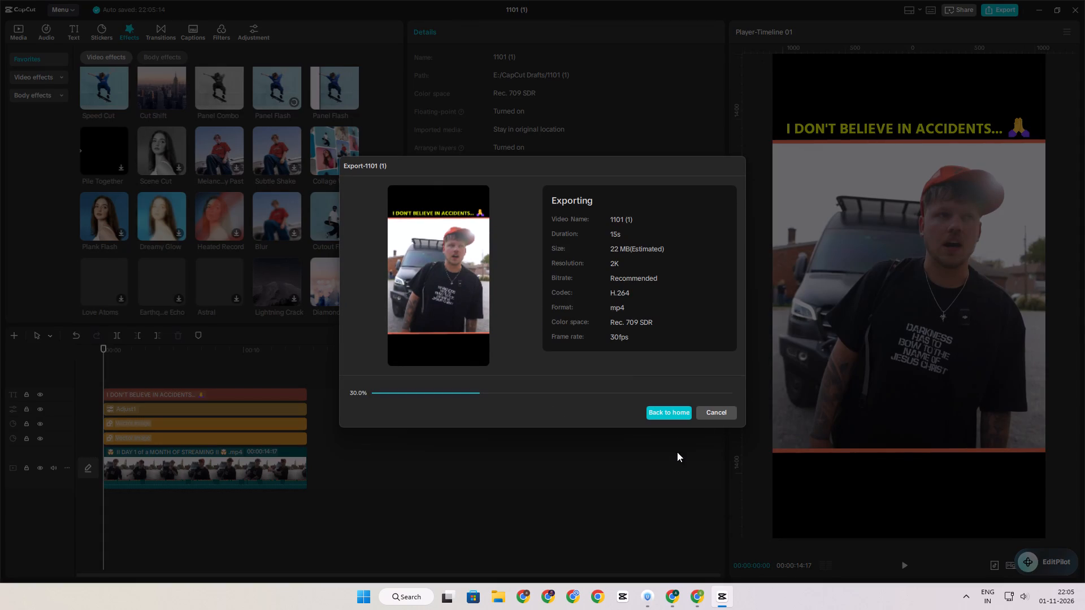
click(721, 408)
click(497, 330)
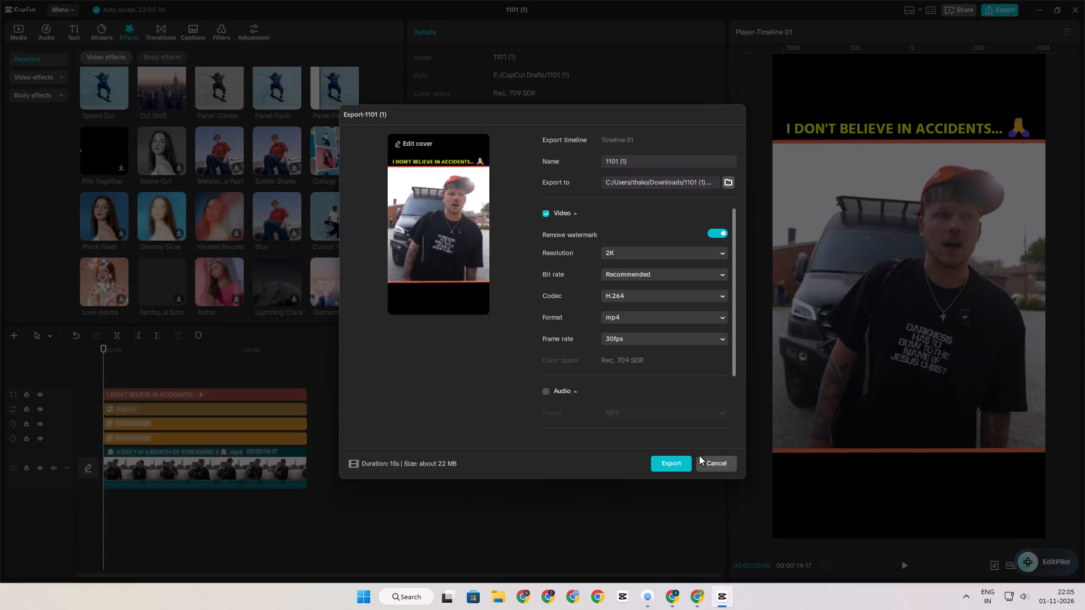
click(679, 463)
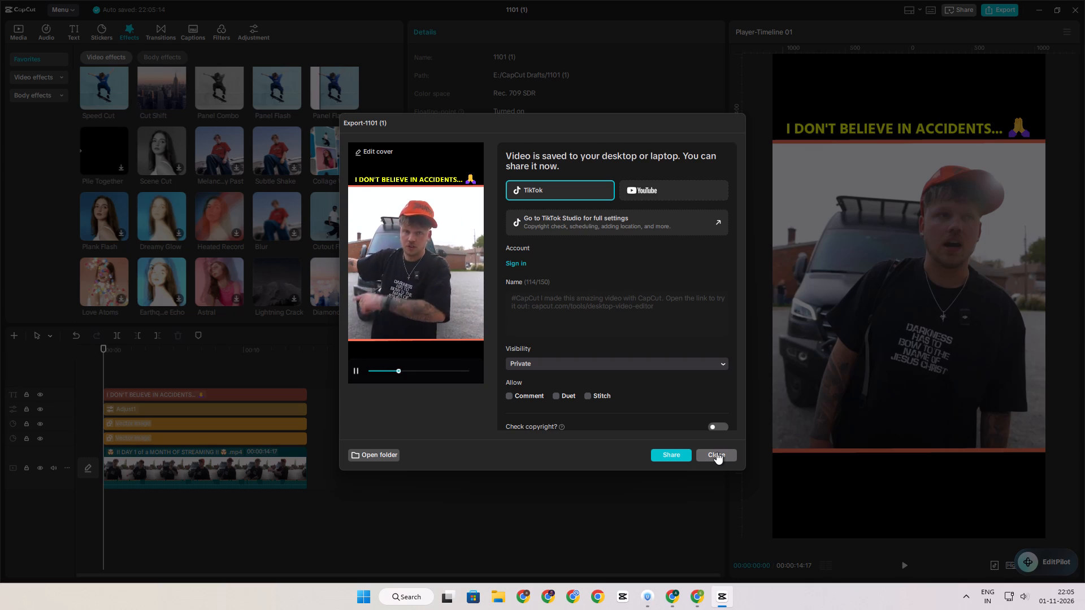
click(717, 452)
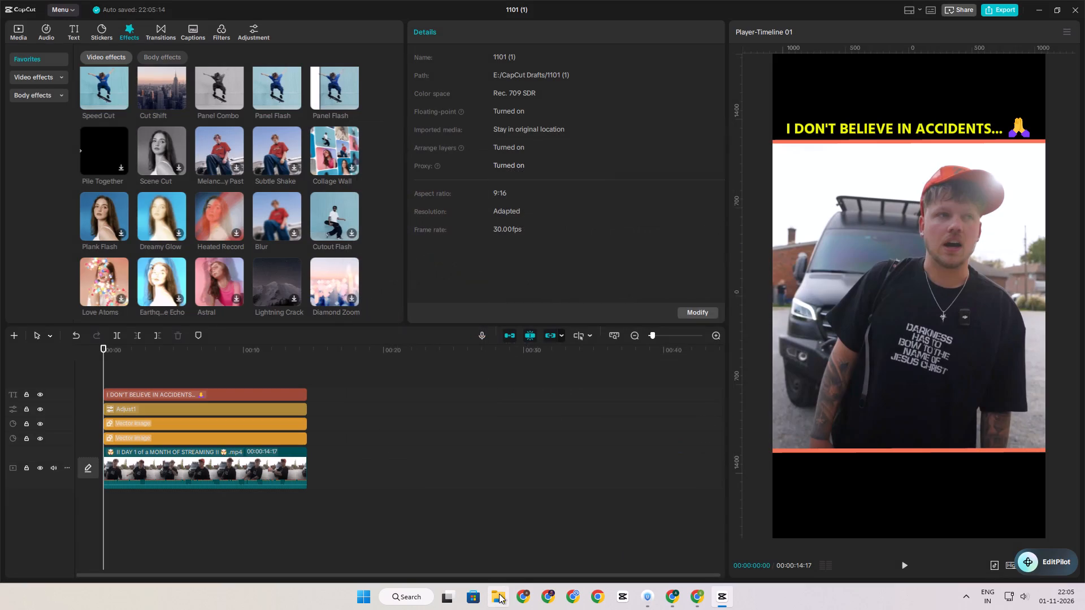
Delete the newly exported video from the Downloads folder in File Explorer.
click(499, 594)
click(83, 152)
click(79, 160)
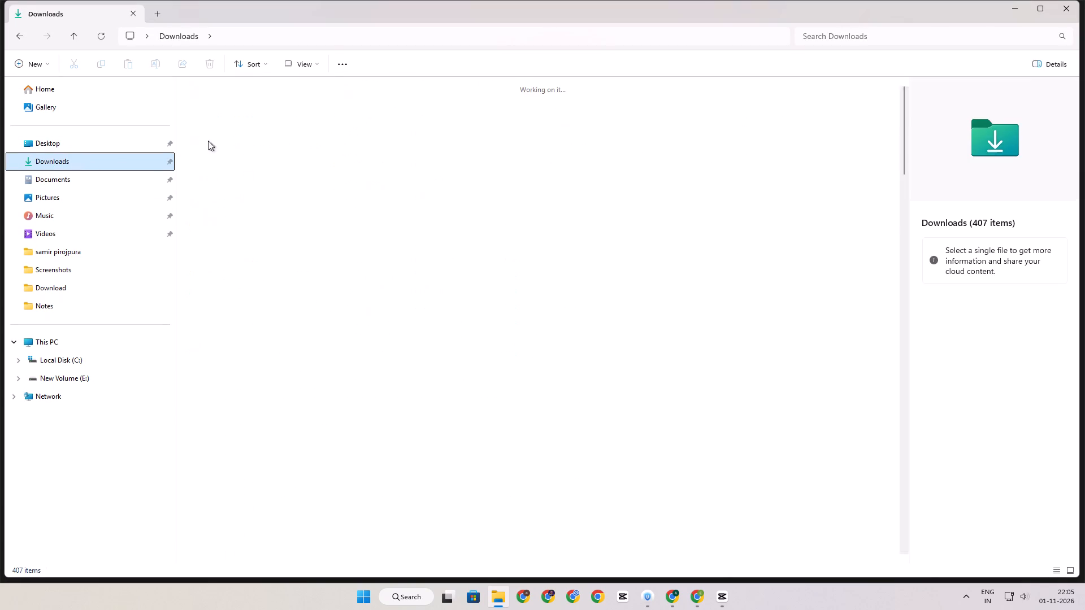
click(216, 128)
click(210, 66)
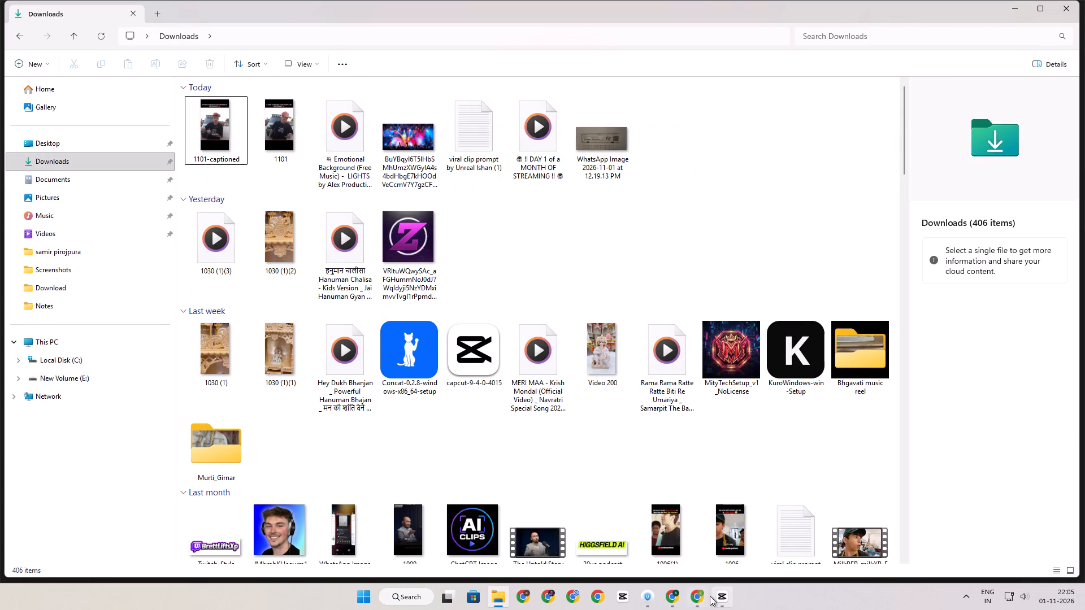
Return to CapCut and combine the title, adjustment, border effects and video into one compound clip.
click(718, 596)
drag(141, 369, 198, 472)
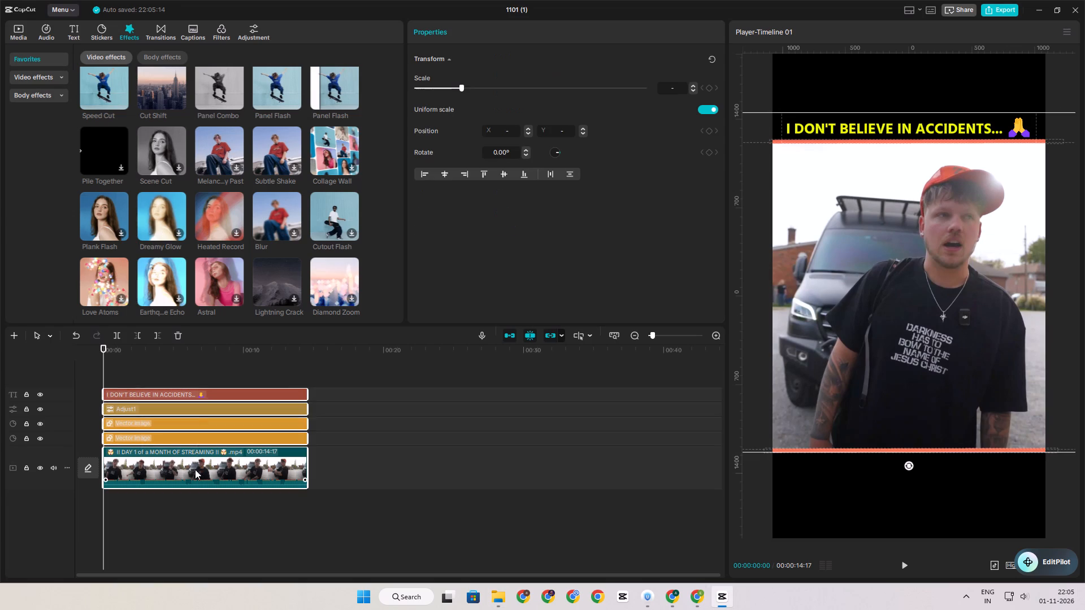
key(alt+g)
Apply the favourite Rock Vertically entrance animation to the compound clip.
click(574, 26)
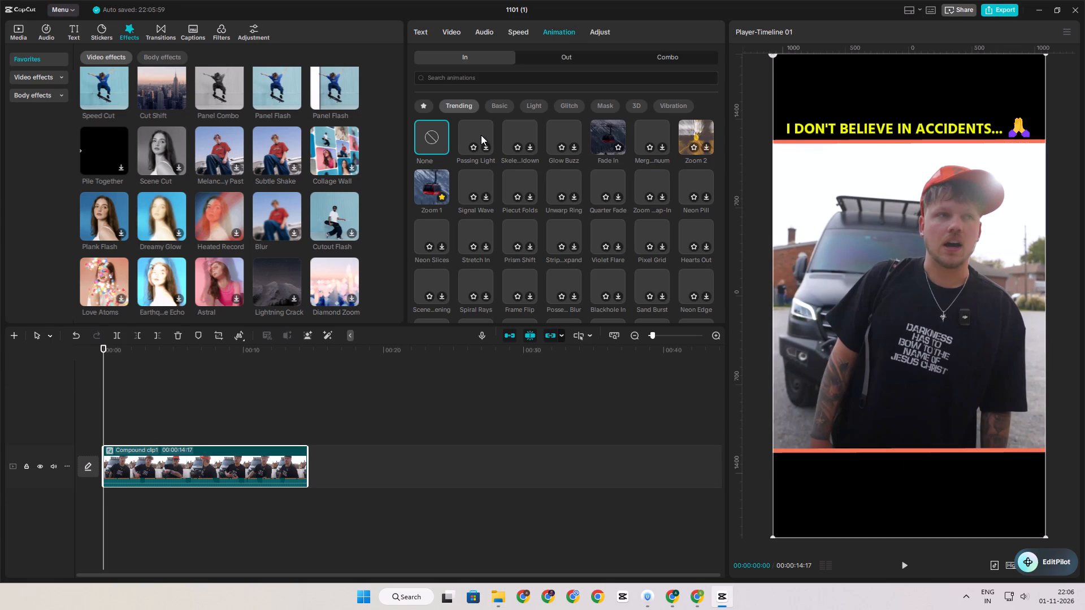
click(421, 110)
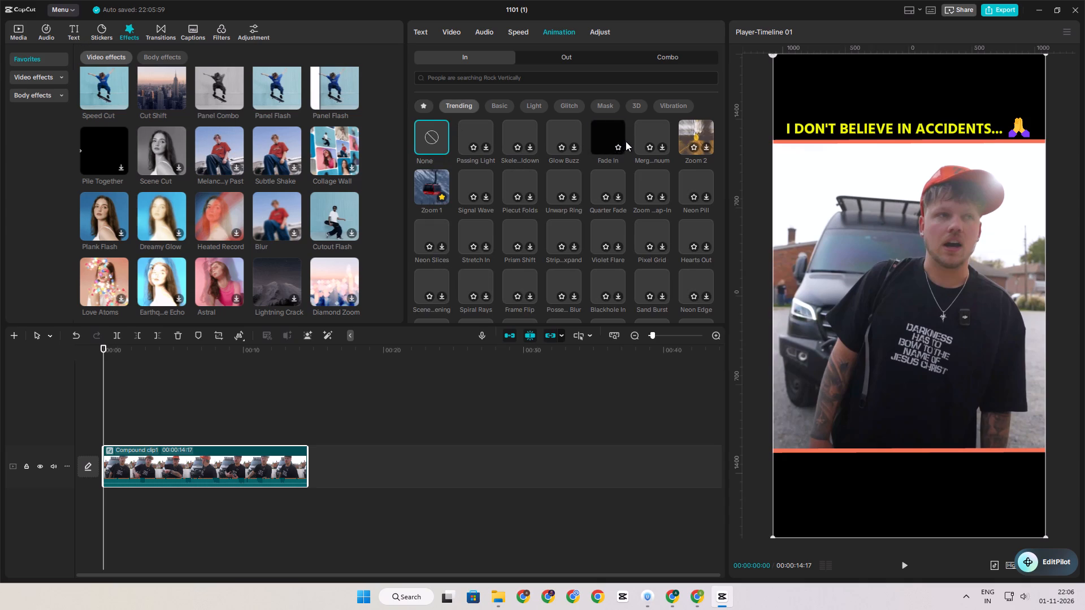
click(428, 105)
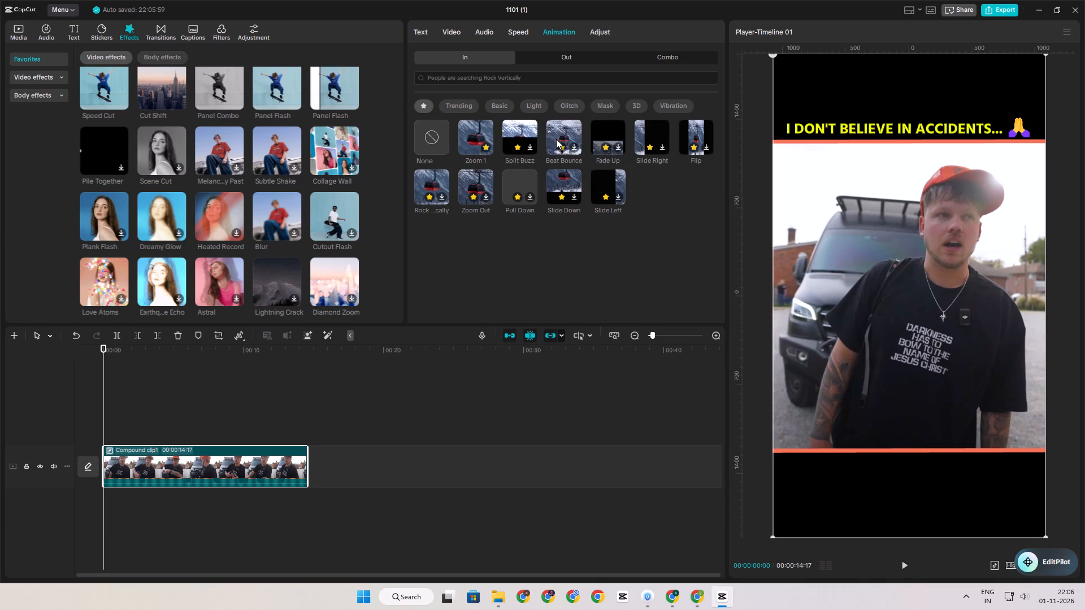
click(435, 180)
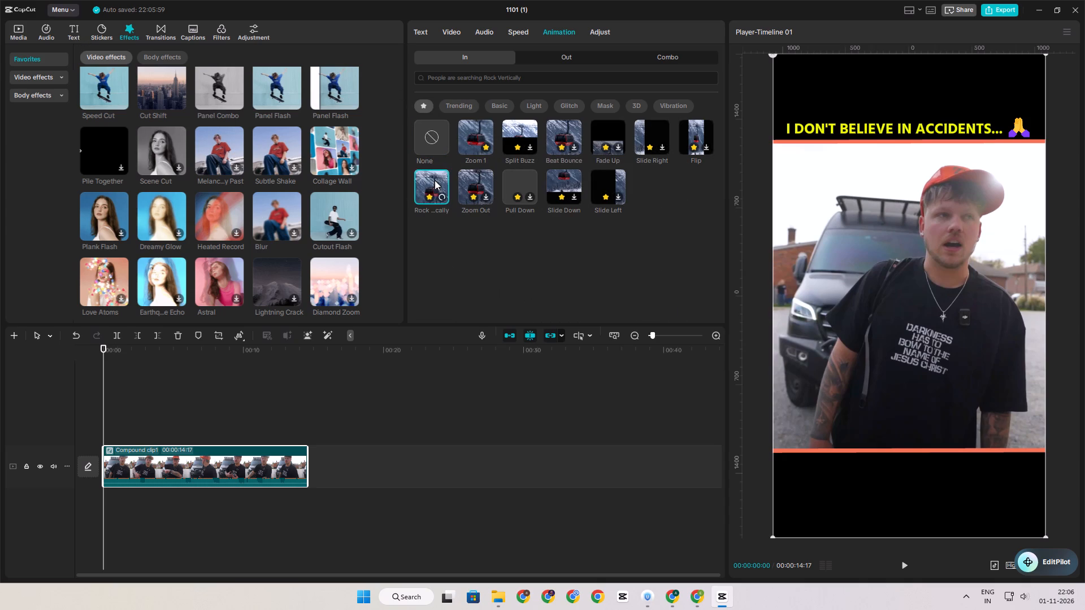
Preview the favourite sound effects, such as Puff, camera shutter and whoosh sounds, to find one for the clip's entrance.
click(49, 32)
click(30, 84)
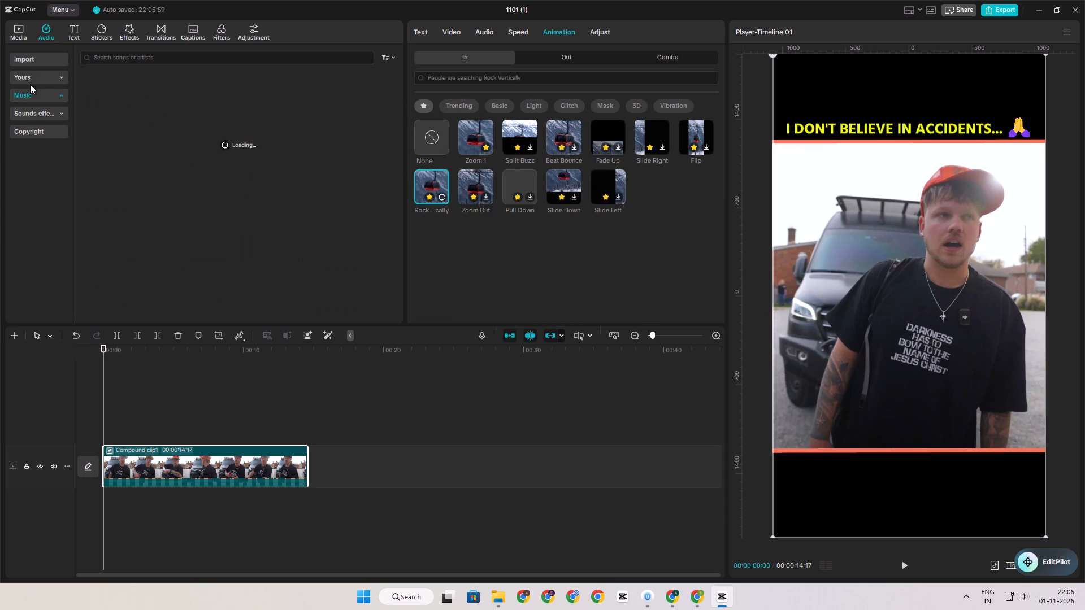
click(32, 80)
click(128, 64)
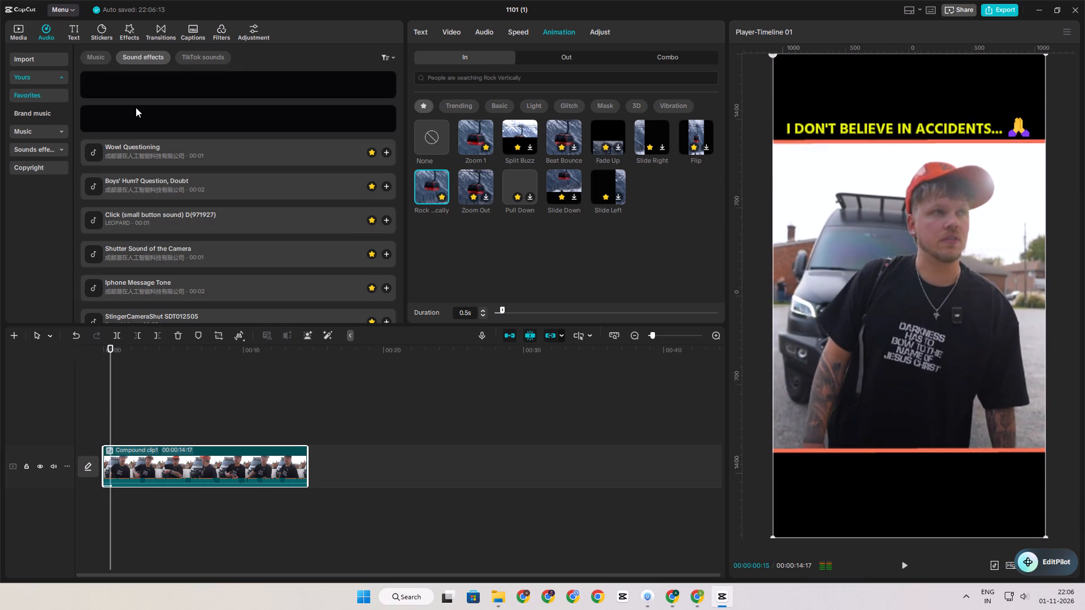
click(135, 112)
click(137, 80)
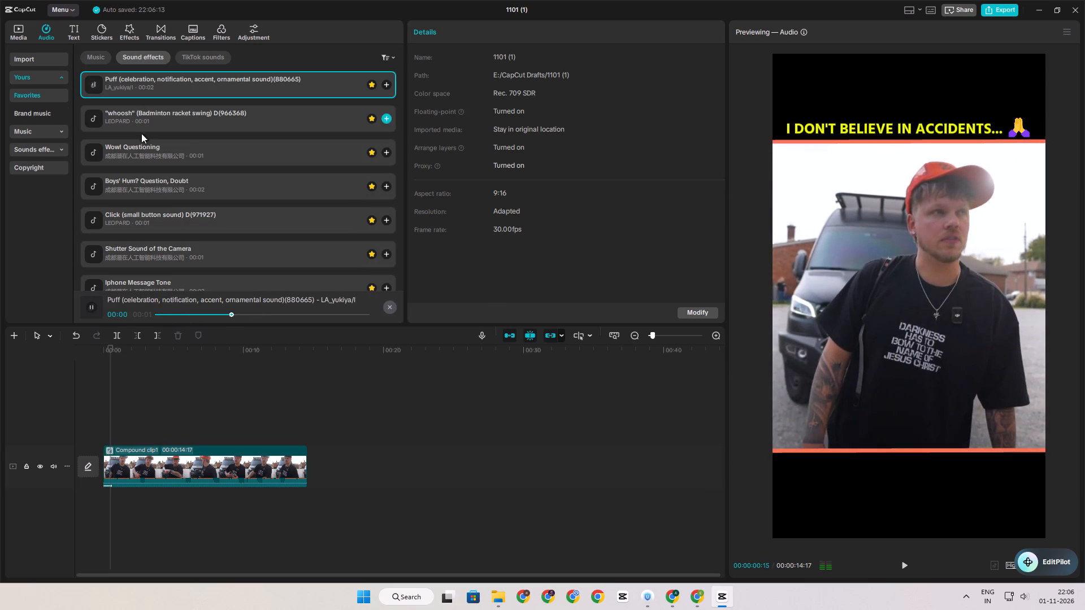
click(138, 149)
click(138, 80)
click(154, 195)
click(150, 214)
scroll(150, 214, down, 1)
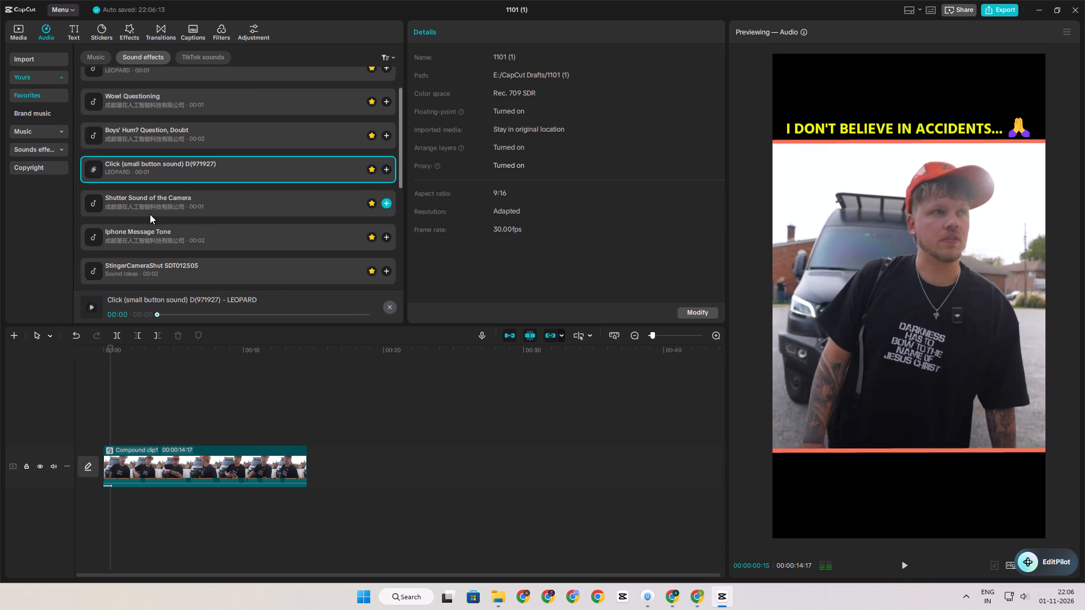
click(147, 212)
click(144, 239)
scroll(144, 239, down, 1)
click(142, 218)
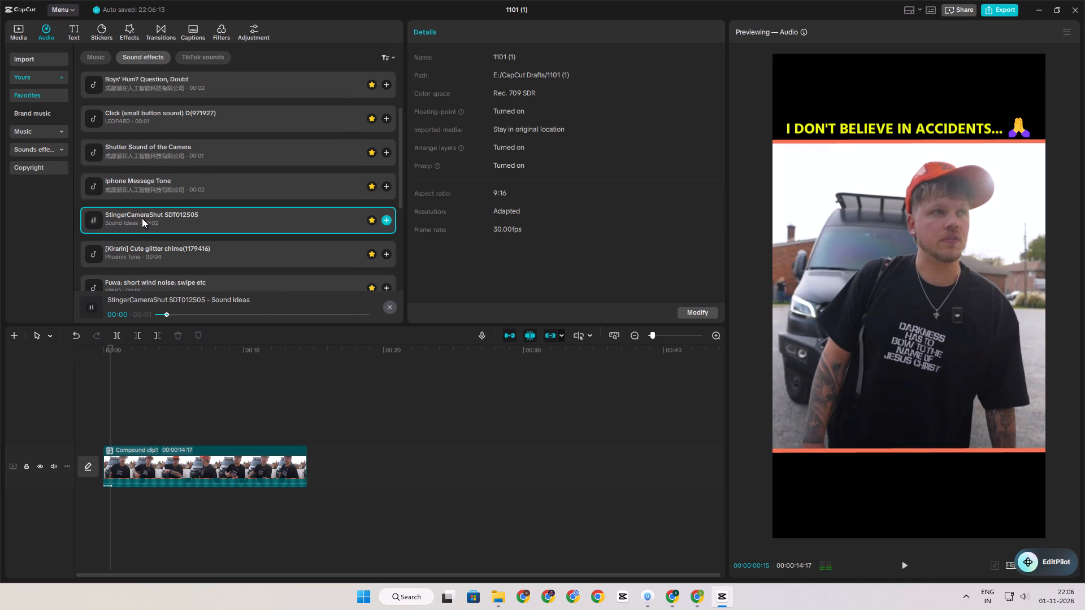
click(145, 252)
scroll(145, 252, down, 1)
click(142, 238)
scroll(142, 237, down, 2)
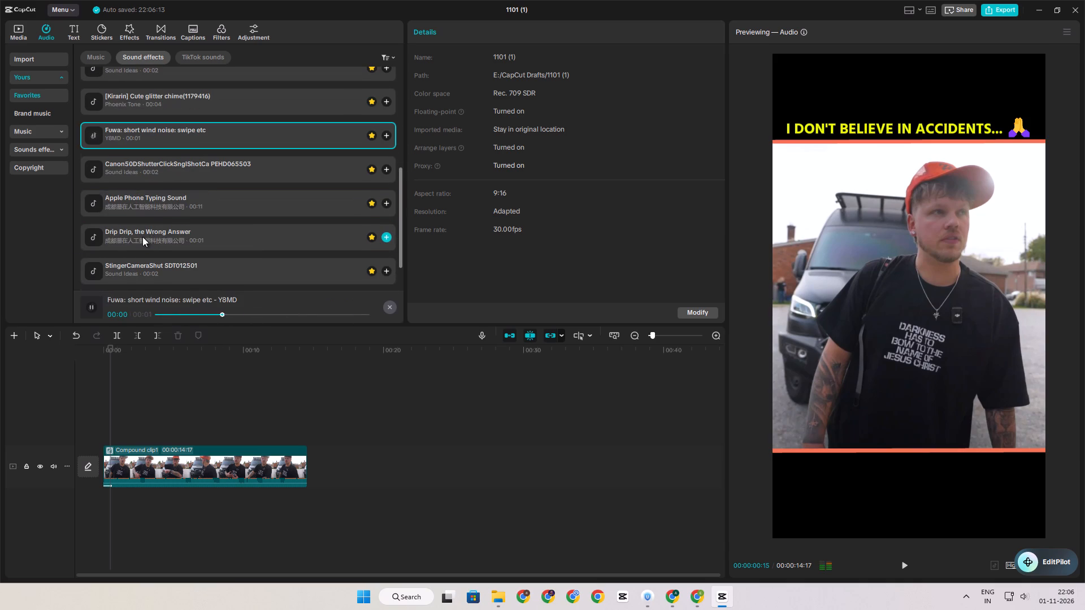
click(133, 212)
click(137, 175)
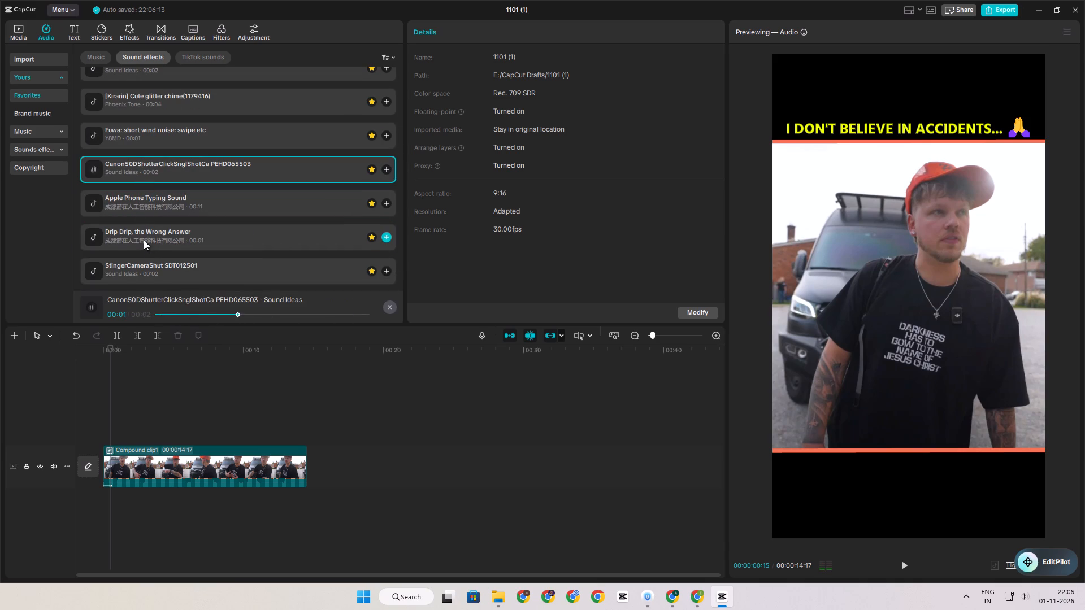
click(144, 240)
scroll(143, 239, down, 1)
click(142, 223)
scroll(151, 242, down, 1)
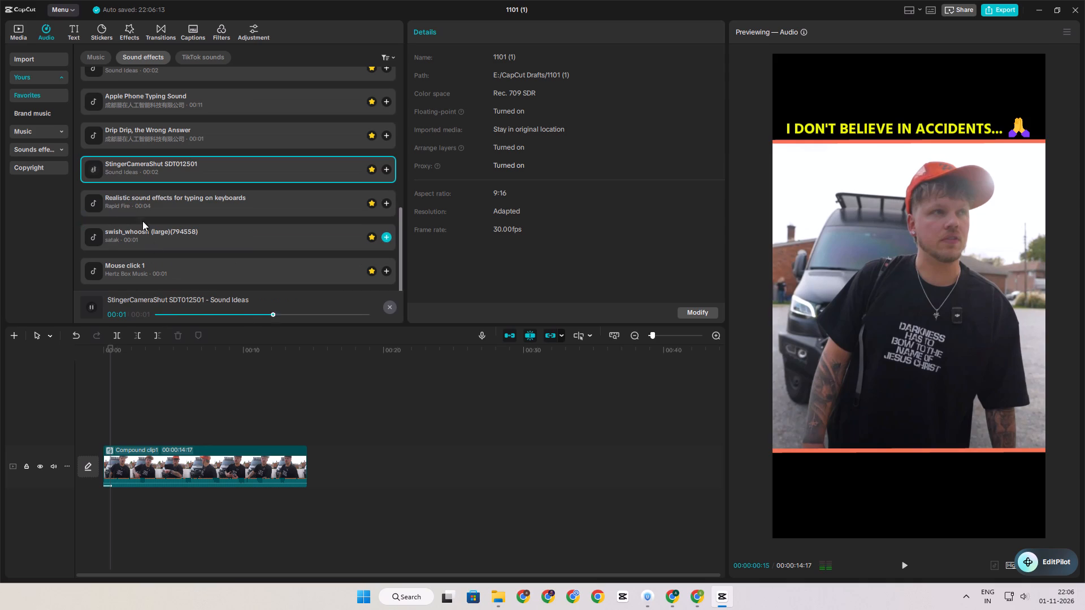
click(142, 206)
click(142, 241)
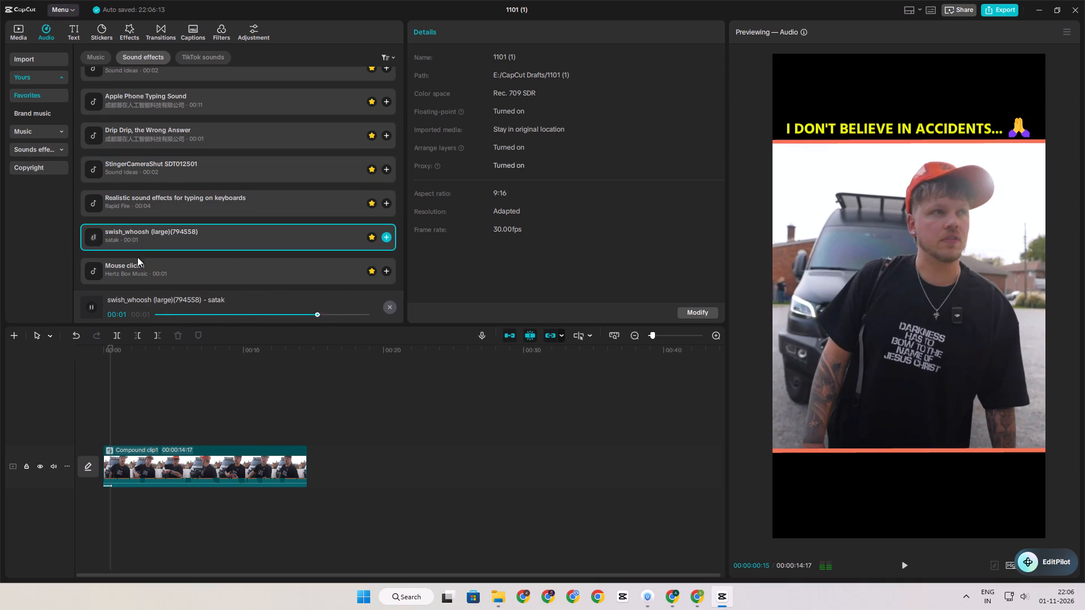
click(137, 266)
click(136, 181)
scroll(136, 185, up, 2)
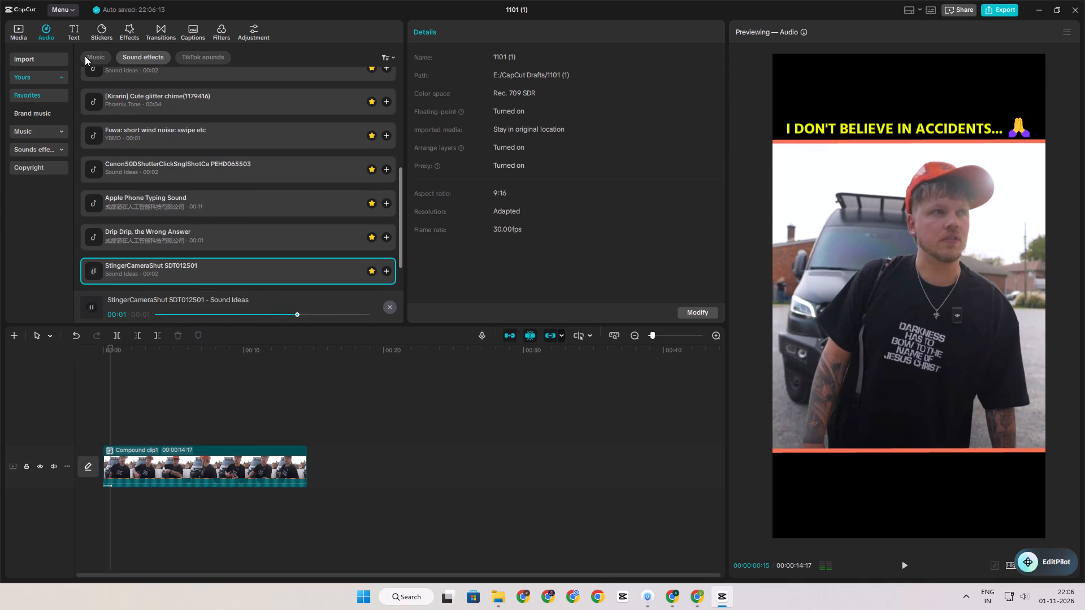
Search the sound effects for "bell ding", preview the results and place Bell ding beneath the start of the compound clip.
click(29, 153)
click(131, 59)
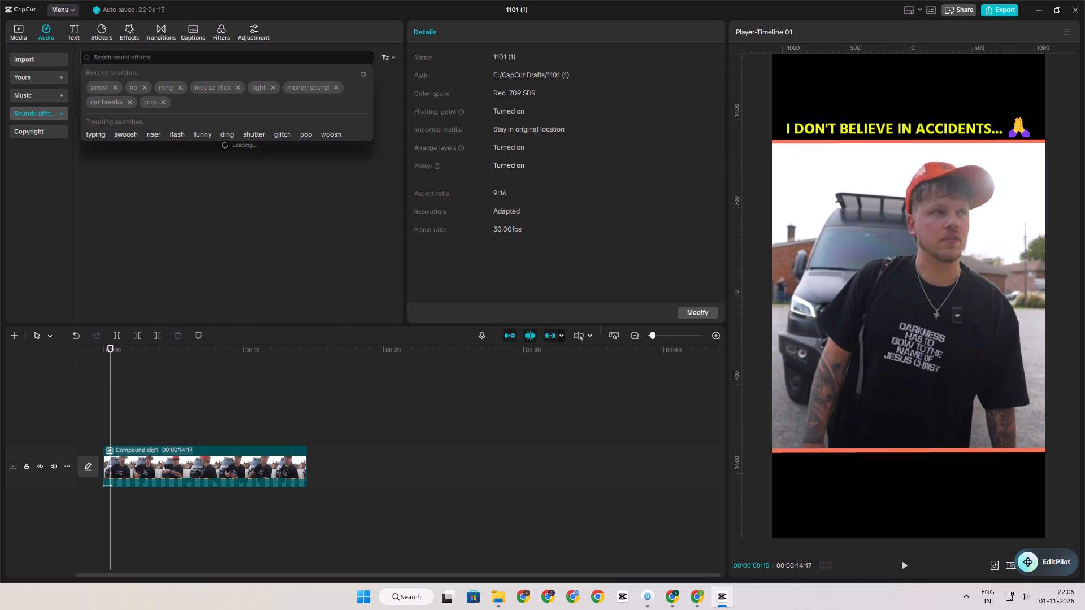
key(b)
key(e)
text(ll)
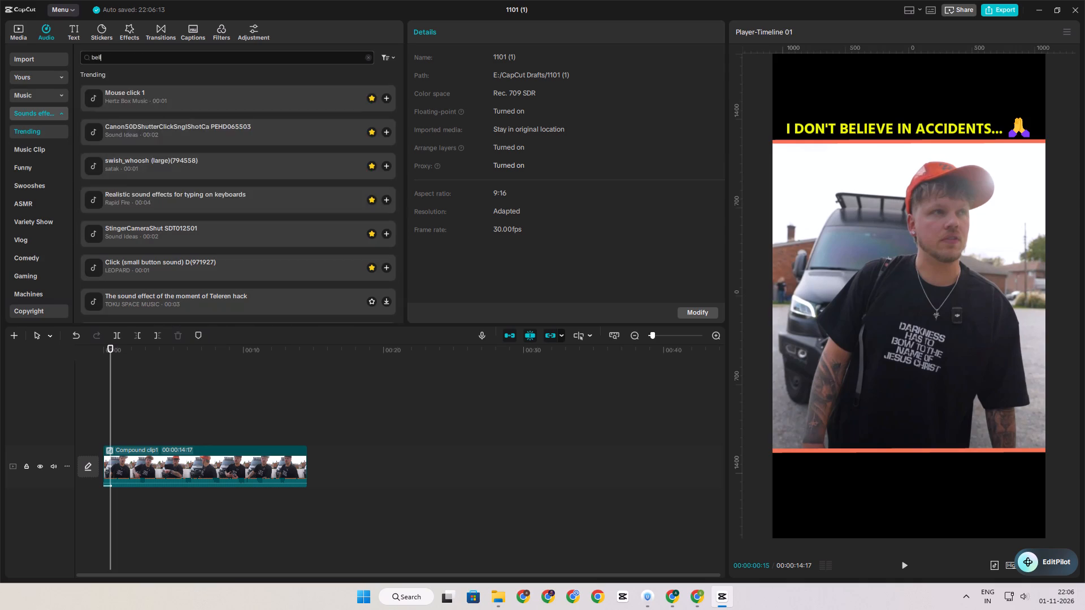
click(107, 77)
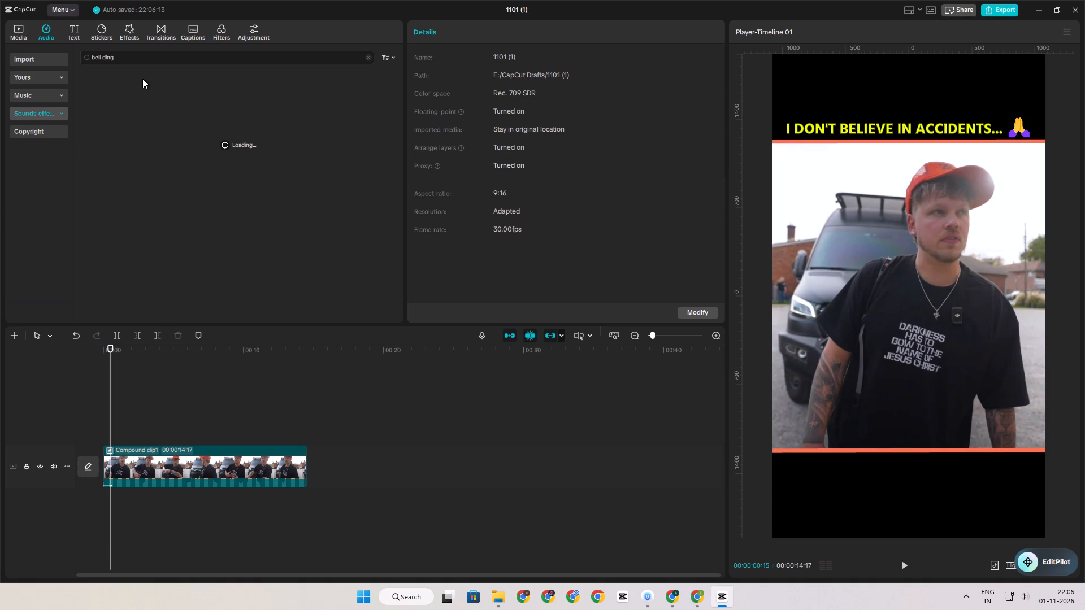
click(142, 79)
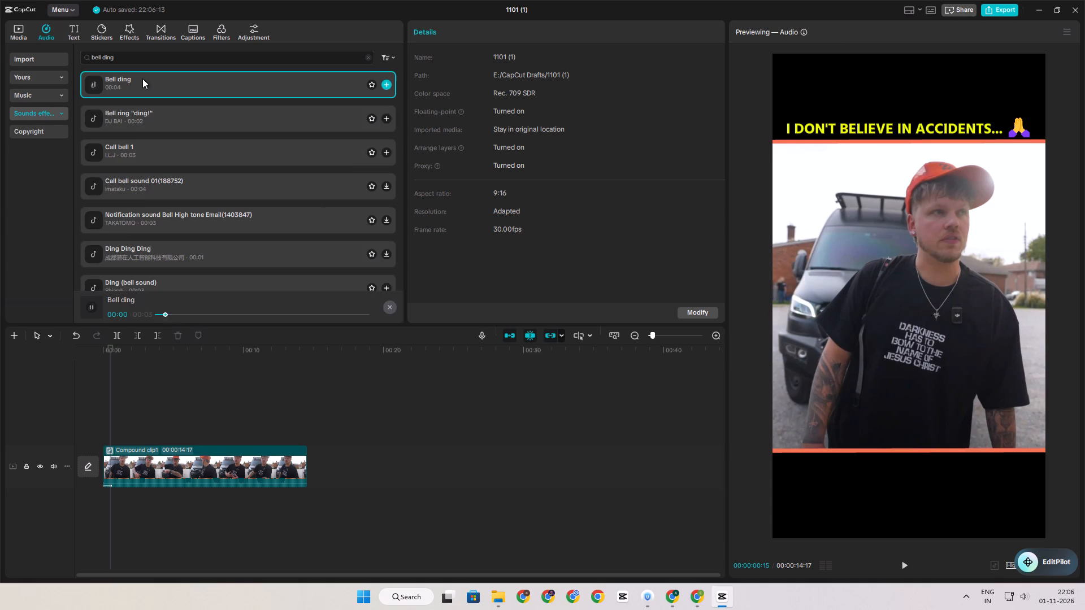
click(133, 121)
click(131, 87)
drag(130, 86, 90, 511)
ctrl+scroll(145, 510, up, 14)
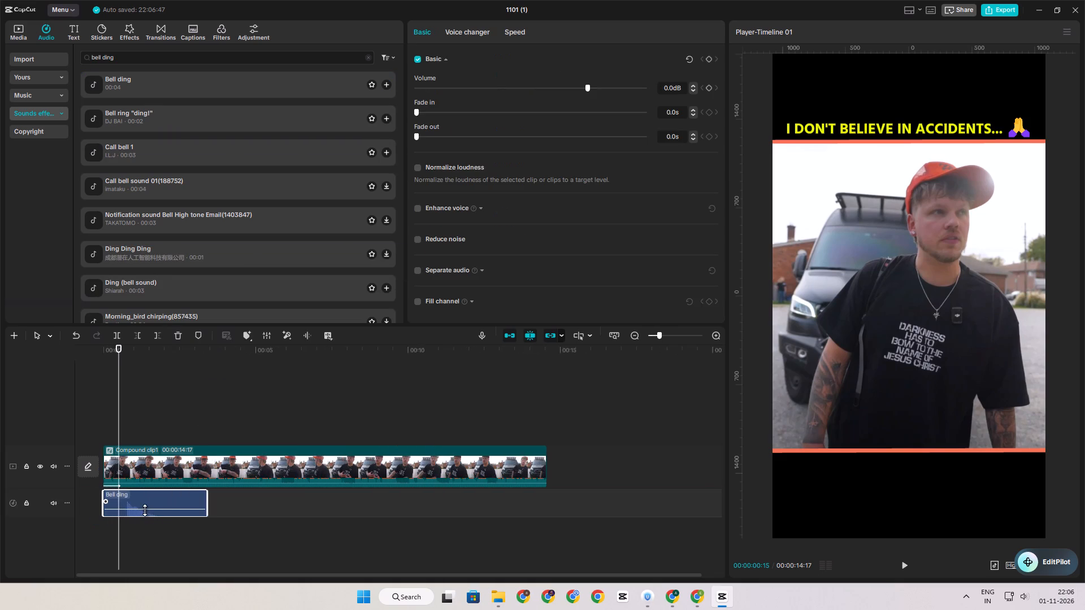
ctrl+scroll(145, 510, up, 5)
drag(95, 498, 119, 499)
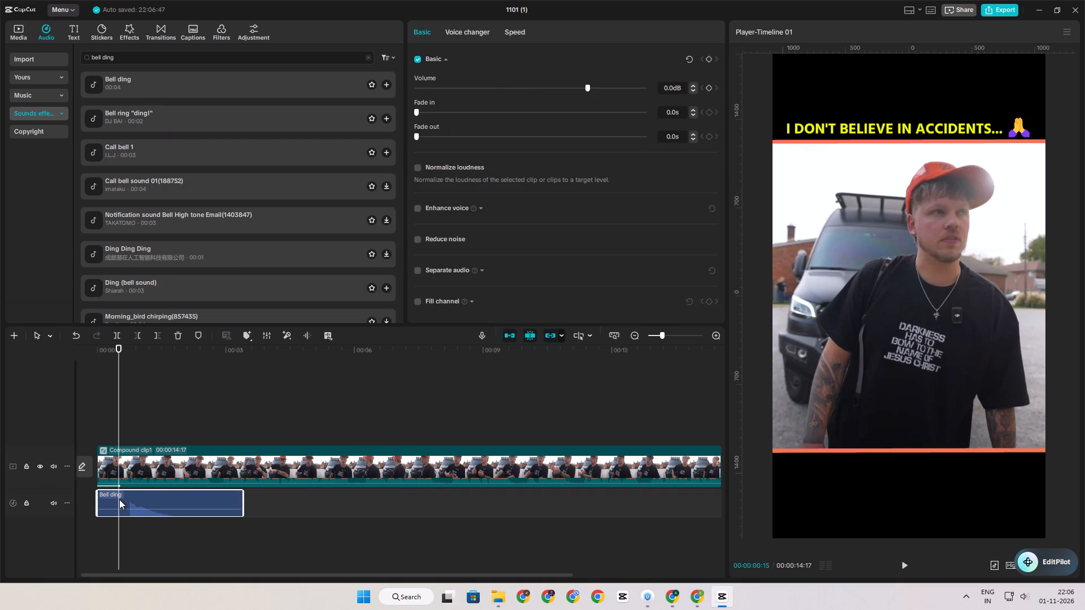
Add the Bell ding sound effect to the favourites.
click(370, 83)
Trim off the part of Bell ding before 00:00:00:21 and move the sound back to the timeline start.
click(127, 522)
click(127, 509)
key(q)
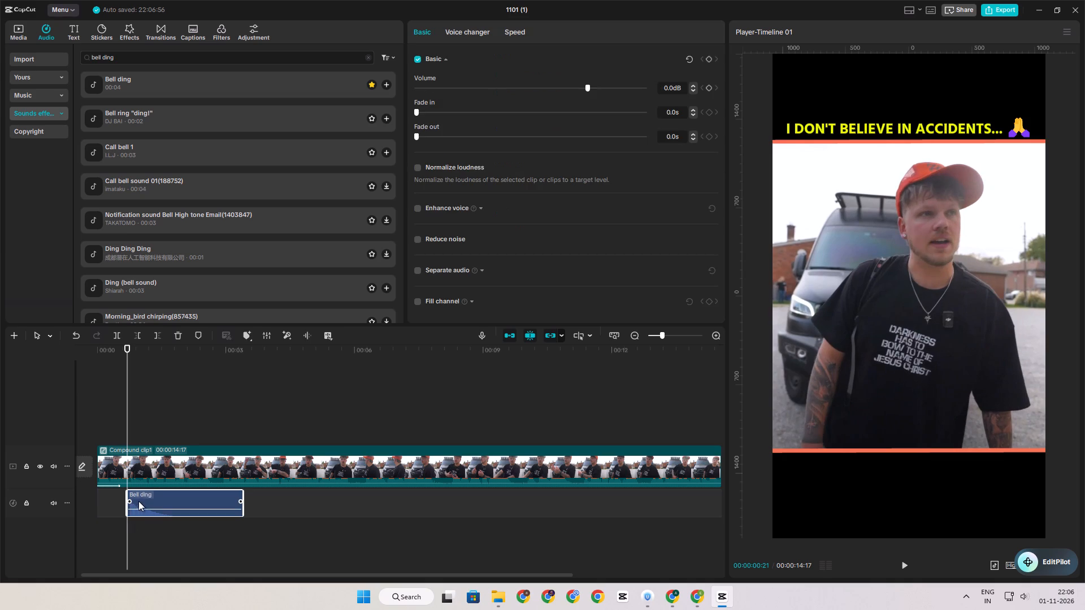
drag(139, 501, 57, 495)
Play the opening from the beginning to check the bell sound against the entrance animation, and return to the start.
click(138, 442)
drag(138, 441, 25, 425)
key(space)
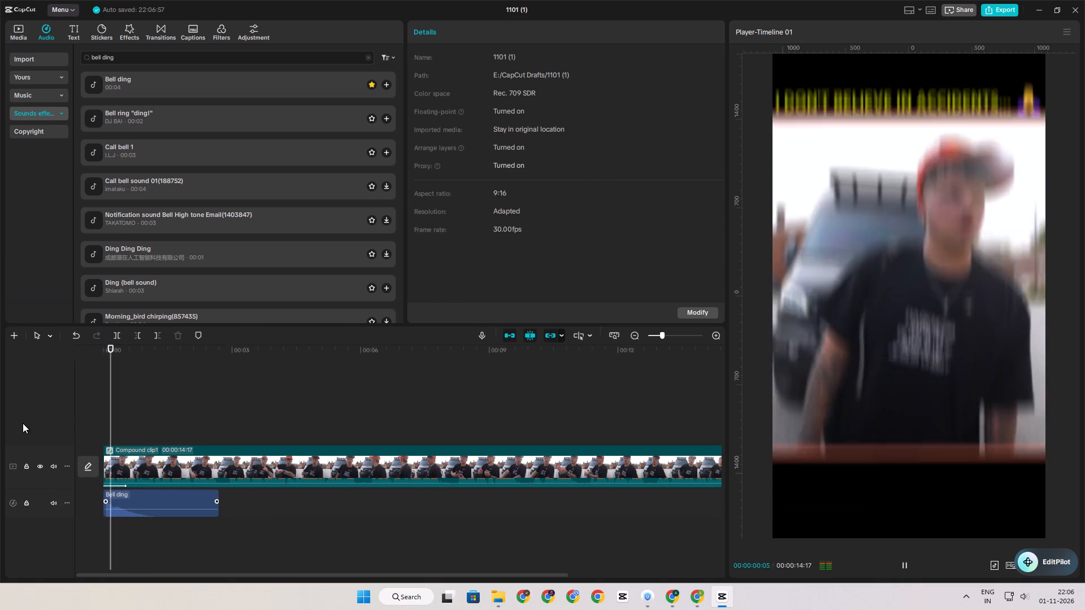
ctrl+scroll(218, 480, up, 5)
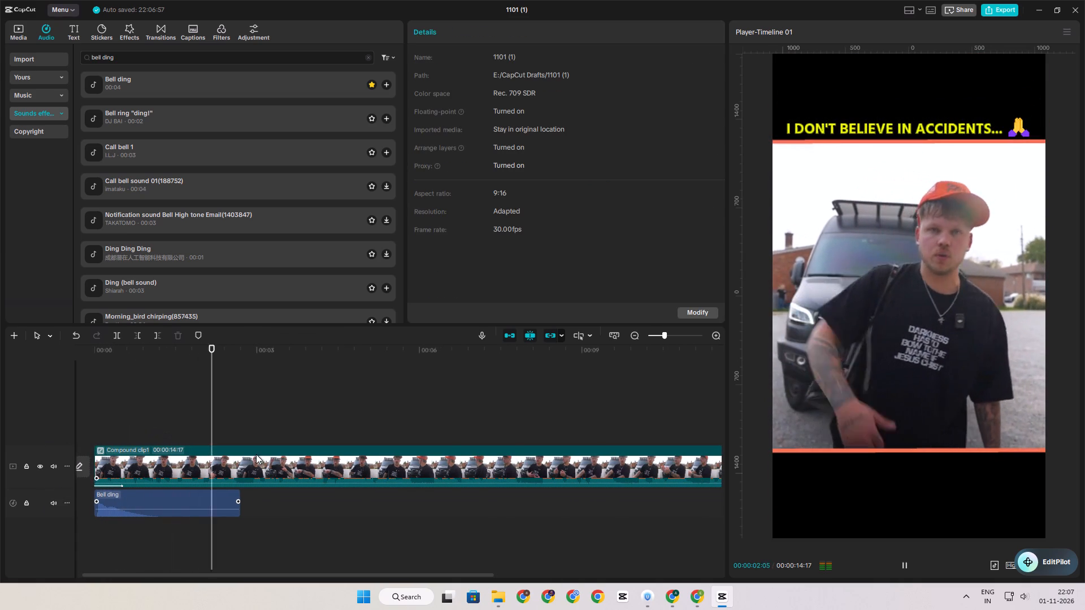
ctrl+scroll(256, 456, down, 9)
key(space)
click(170, 406)
drag(170, 406, 19, 385)
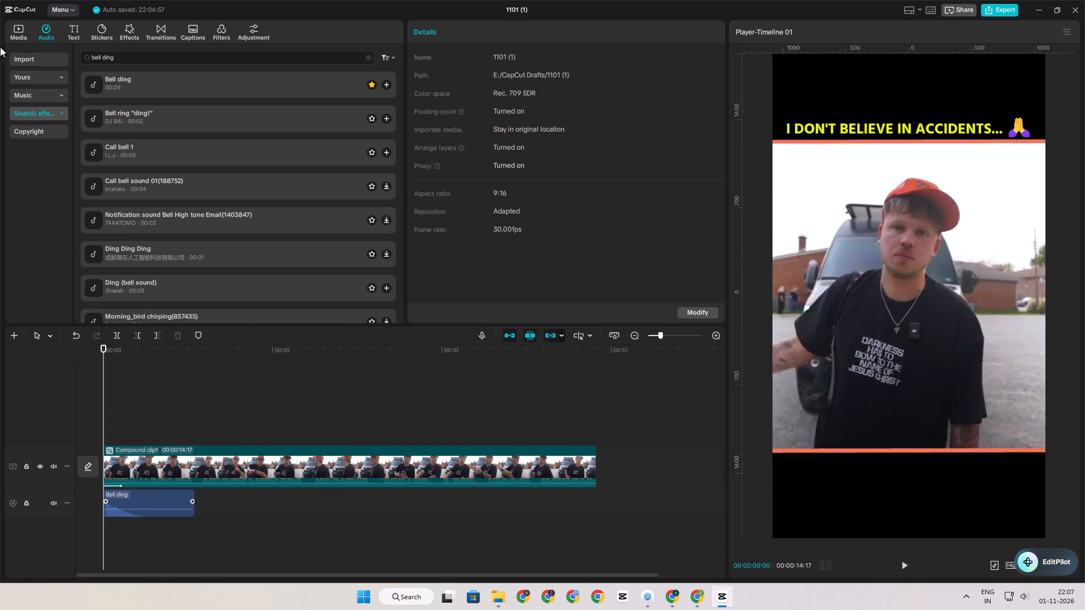
Import the Emotional Background (Free Music) LIGHTS track from Downloads and place it below Bell ding at the timeline start.
click(10, 29)
click(96, 62)
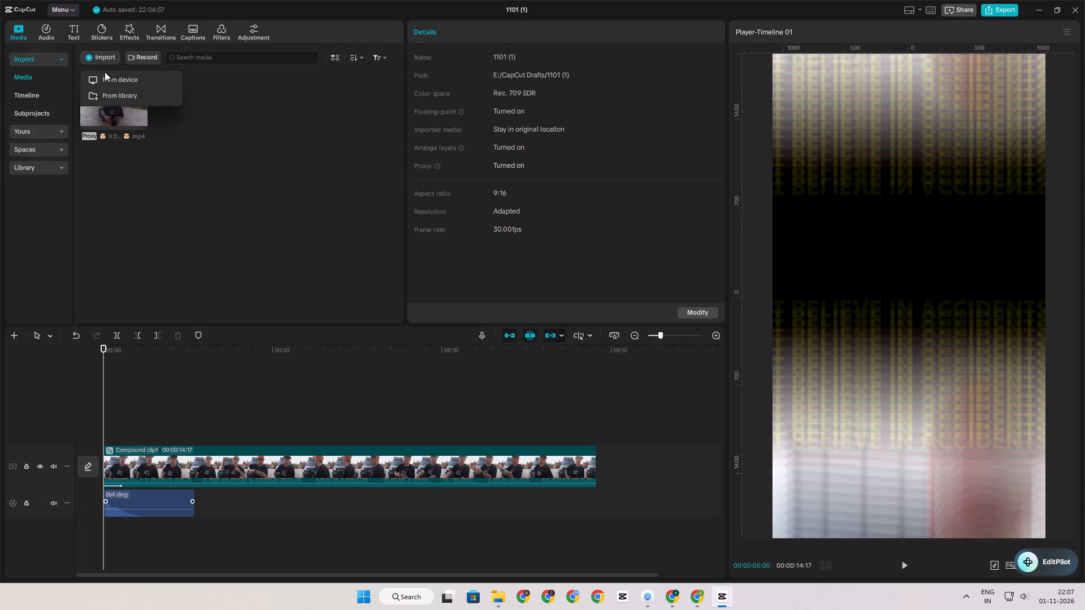
click(105, 72)
click(105, 79)
click(53, 155)
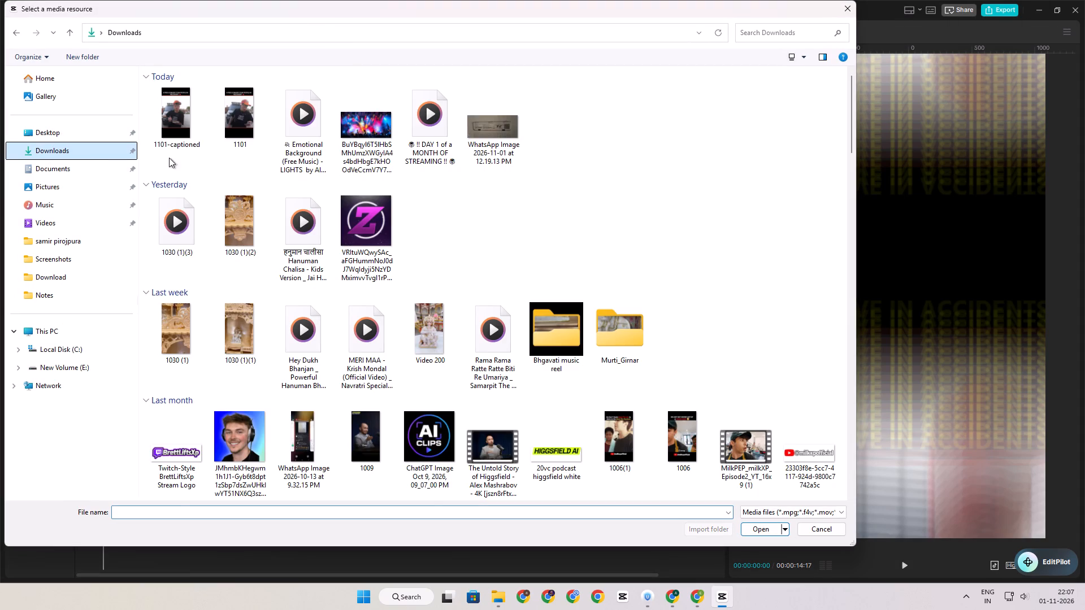
double_click(305, 132)
drag(189, 106, 210, 513)
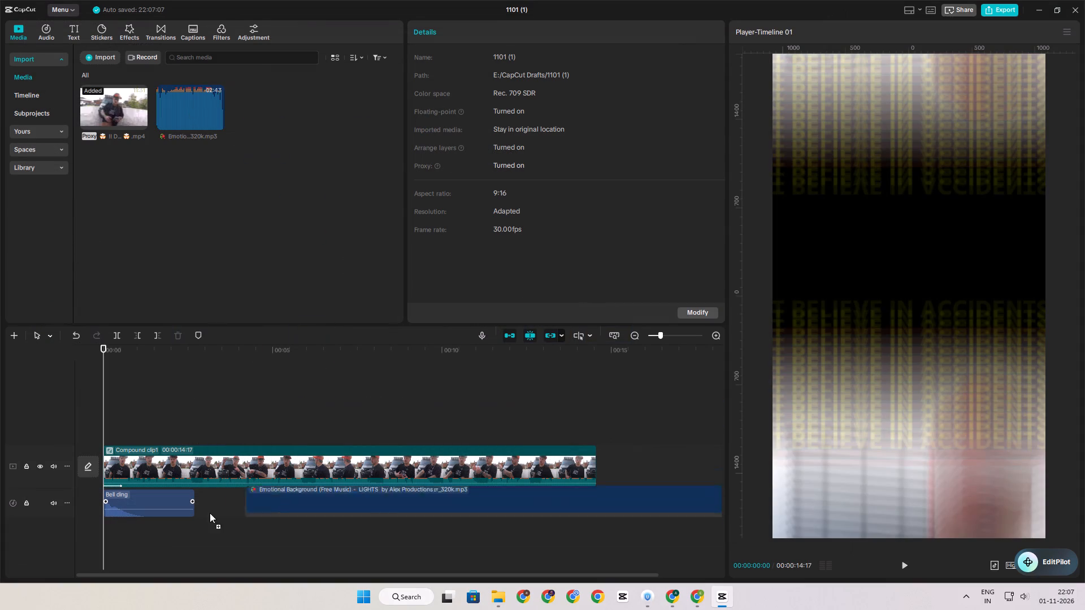
drag(210, 513, 95, 535)
Trim off the music before 00:01:03:19 and move the remaining part to the timeline start.
ctrl+scroll(309, 539, down, 5)
ctrl+scroll(360, 539, down, 10)
ctrl+scroll(445, 538, down, 2)
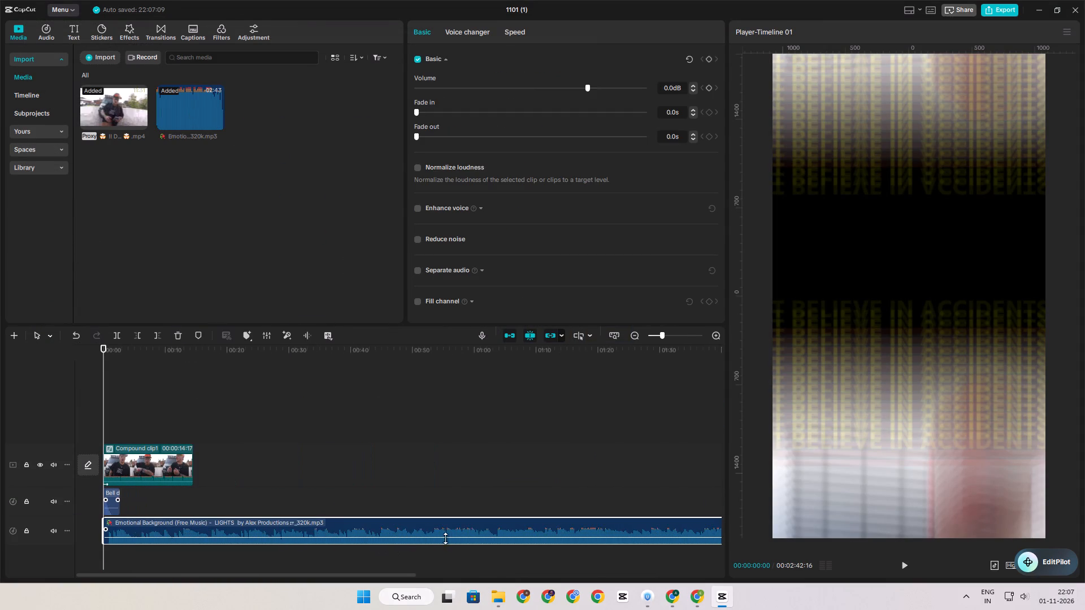
ctrl+scroll(445, 538, down, 1)
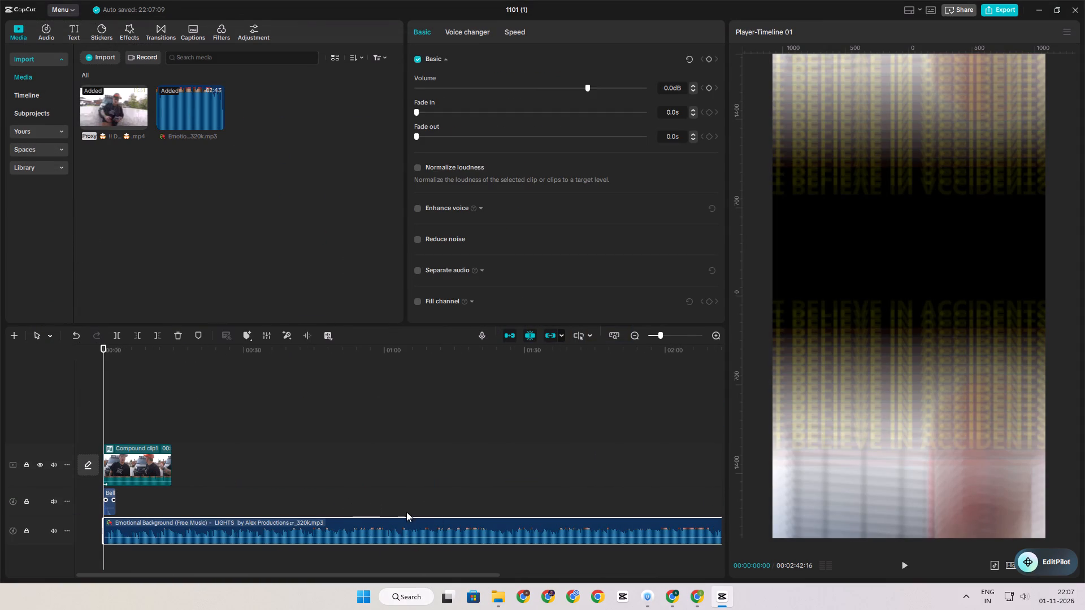
click(402, 508)
key(space)
ctrl+scroll(411, 518, up, 5)
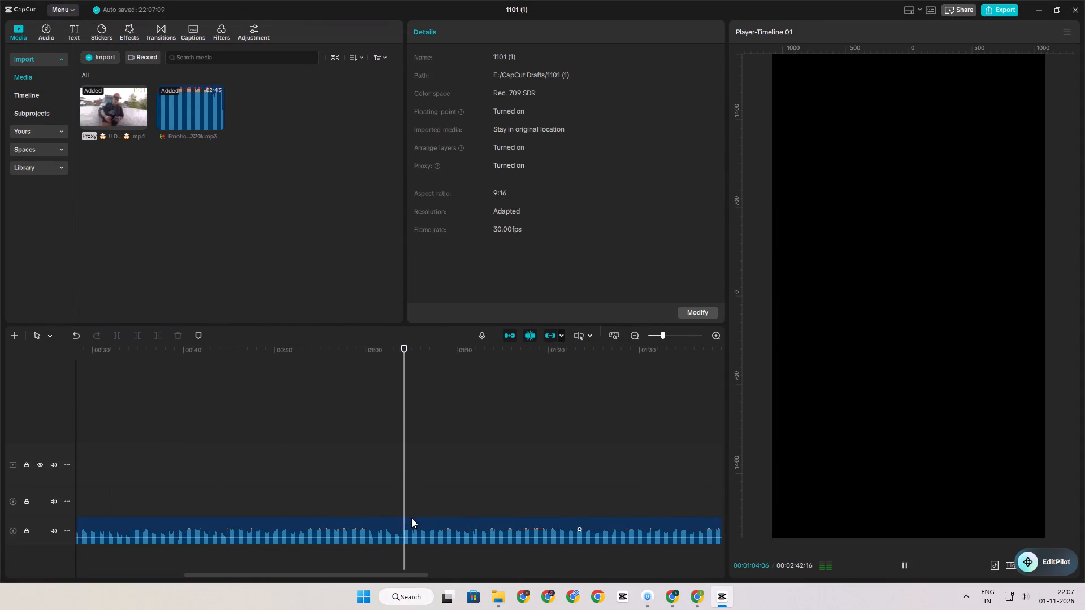
click(399, 509)
click(401, 525)
key(q)
ctrl+scroll(432, 522, down, 3)
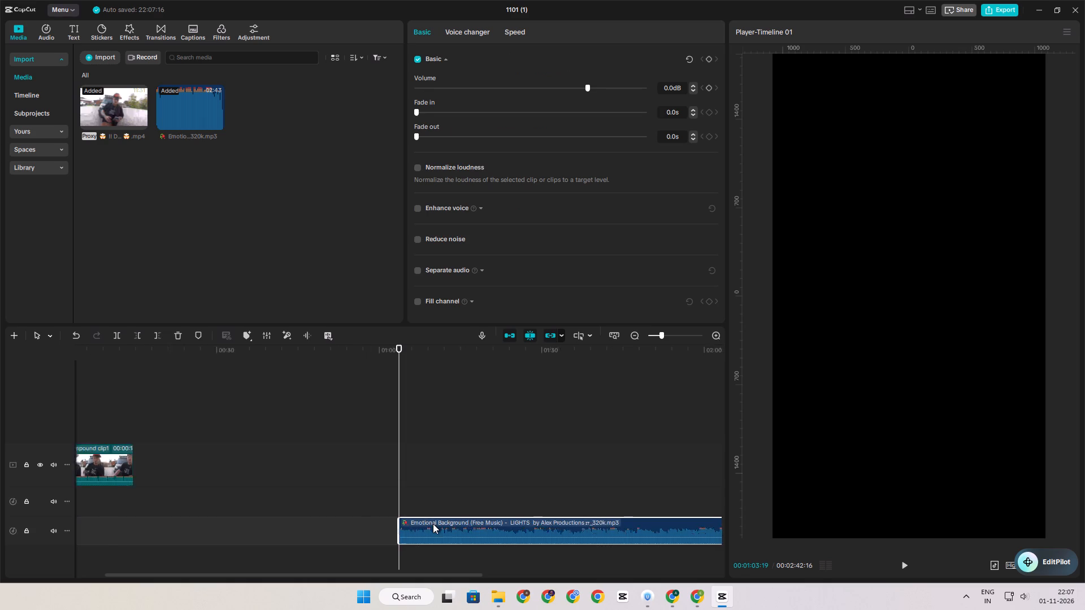
ctrl+scroll(433, 524, down, 6)
drag(432, 529, 206, 530)
Audition the music further in, trim off everything before 00:00:55:07 and move the rest to the timeline start.
click(152, 438)
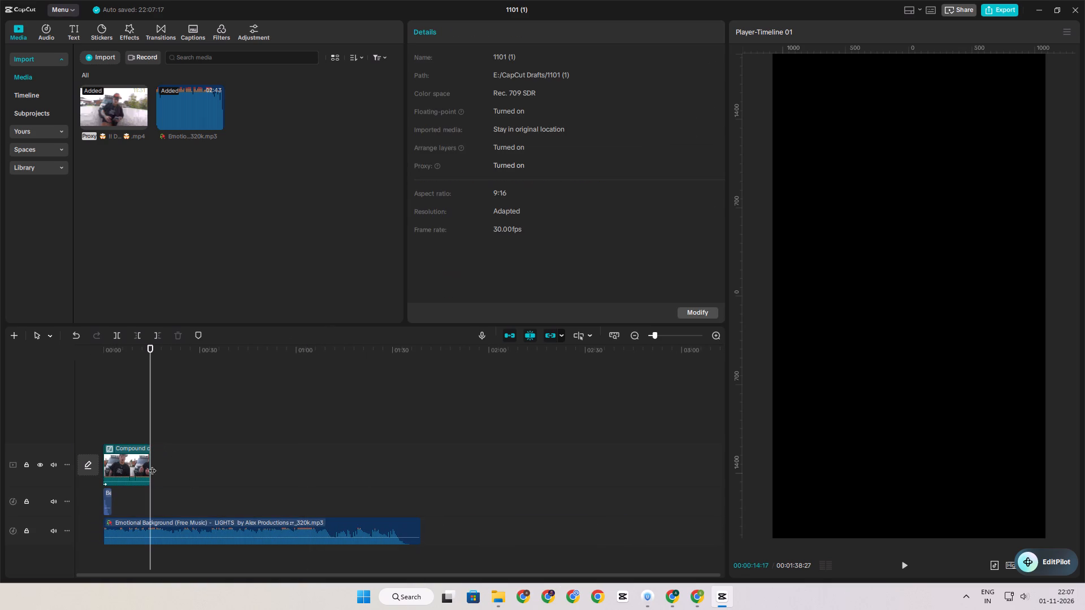
click(156, 526)
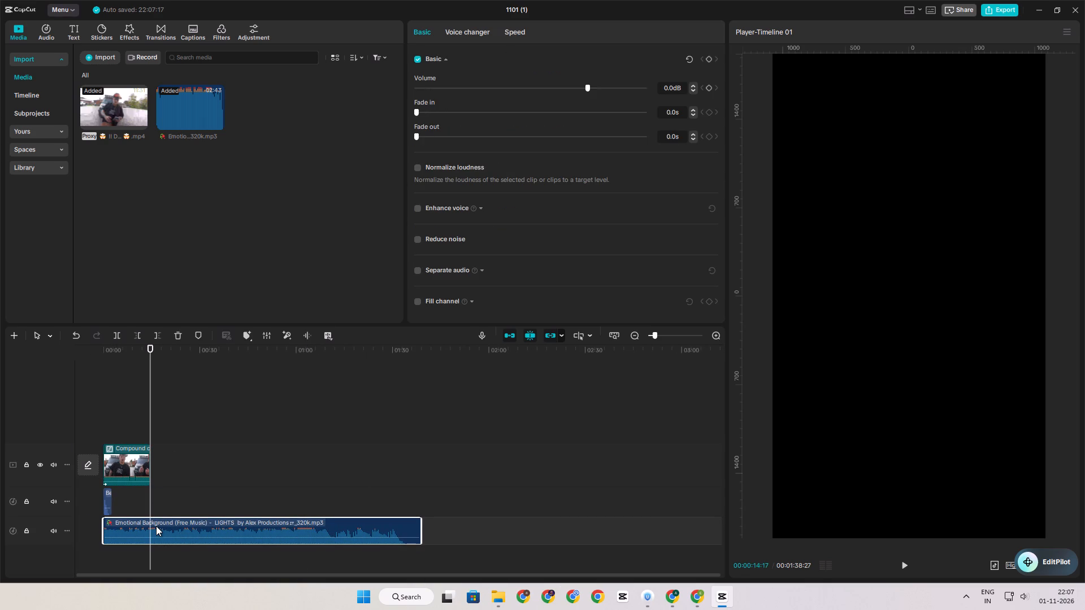
click(281, 498)
key(space)
click(281, 498)
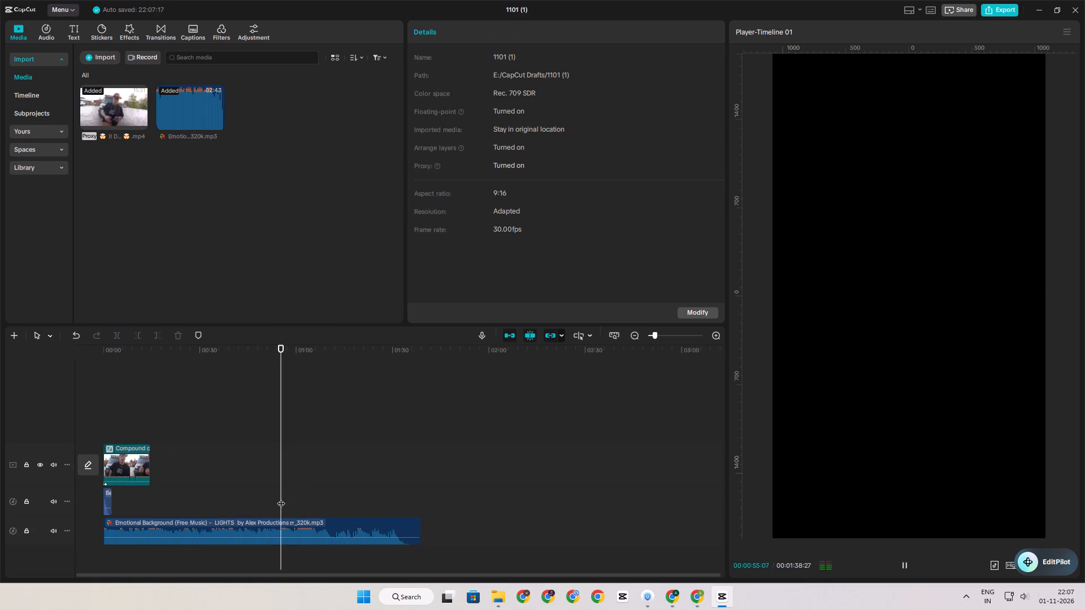
click(281, 531)
key(q)
drag(303, 529, 114, 526)
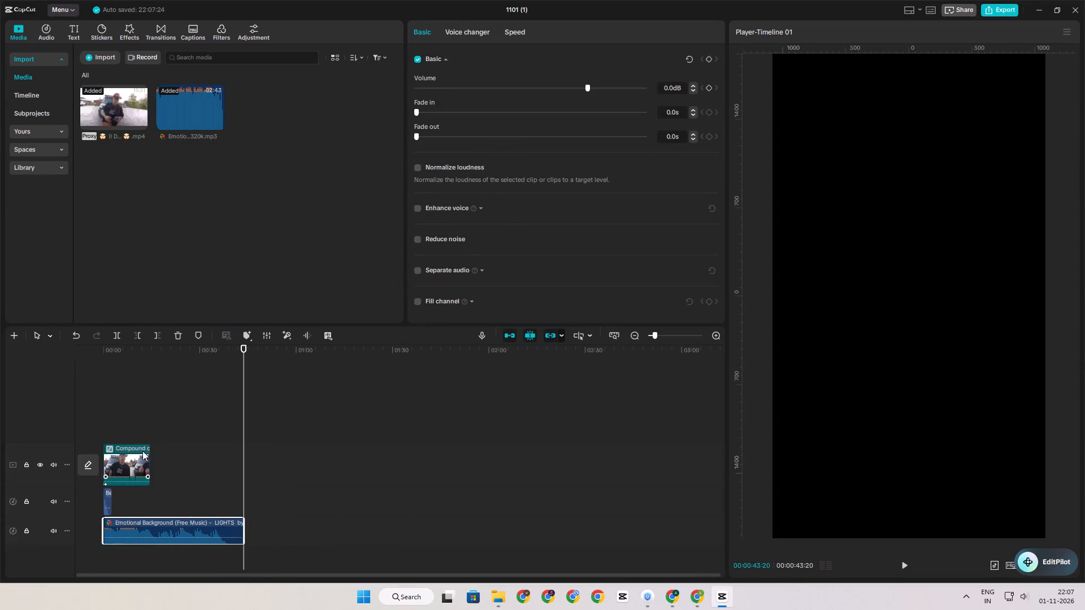
Cut the music at the end of the compound clip, delete the excess and select the remaining part.
click(149, 418)
click(149, 530)
key(s)
key(d)
click(136, 526)
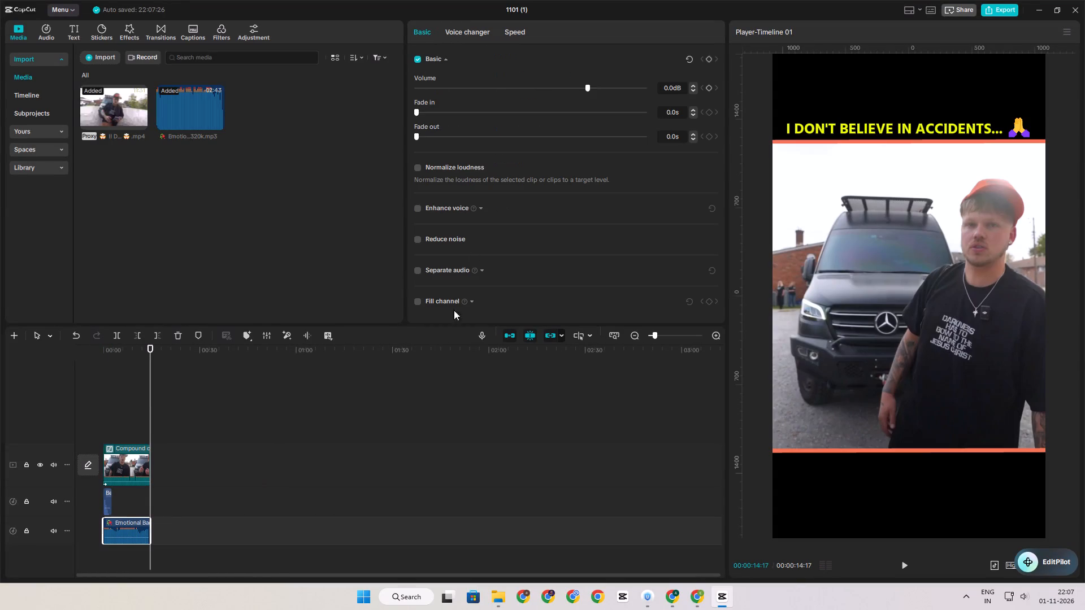
Lower the volume of the Emotional Background music to a level between about -20 and -15 dB.
click(544, 94)
click(544, 89)
drag(544, 88, 528, 89)
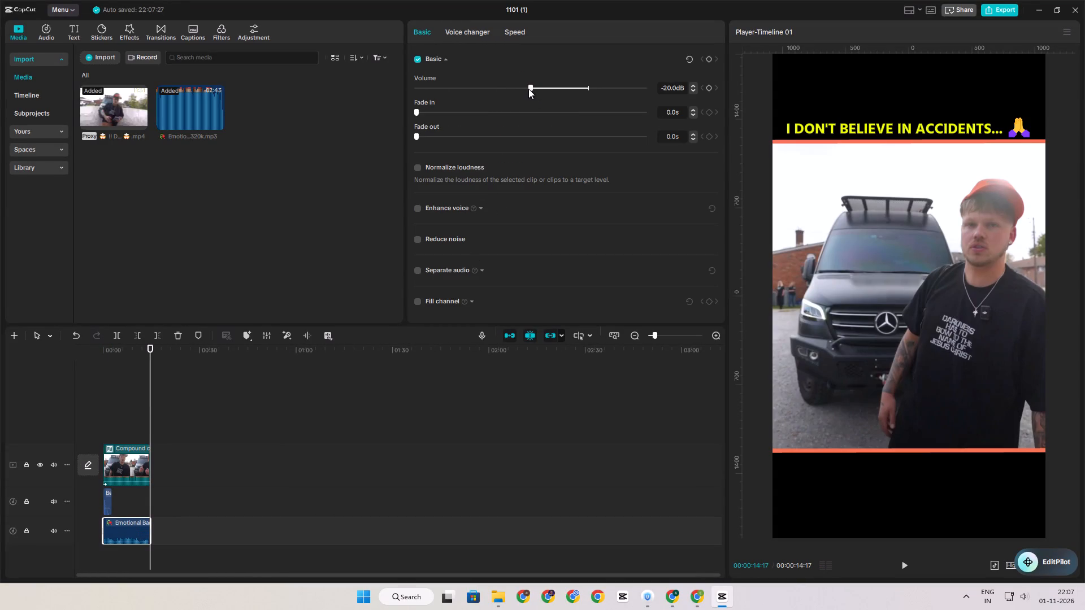
drag(528, 89, 524, 89)
click(131, 385)
drag(131, 385, 46, 387)
ctrl+scroll(137, 457, up, 11)
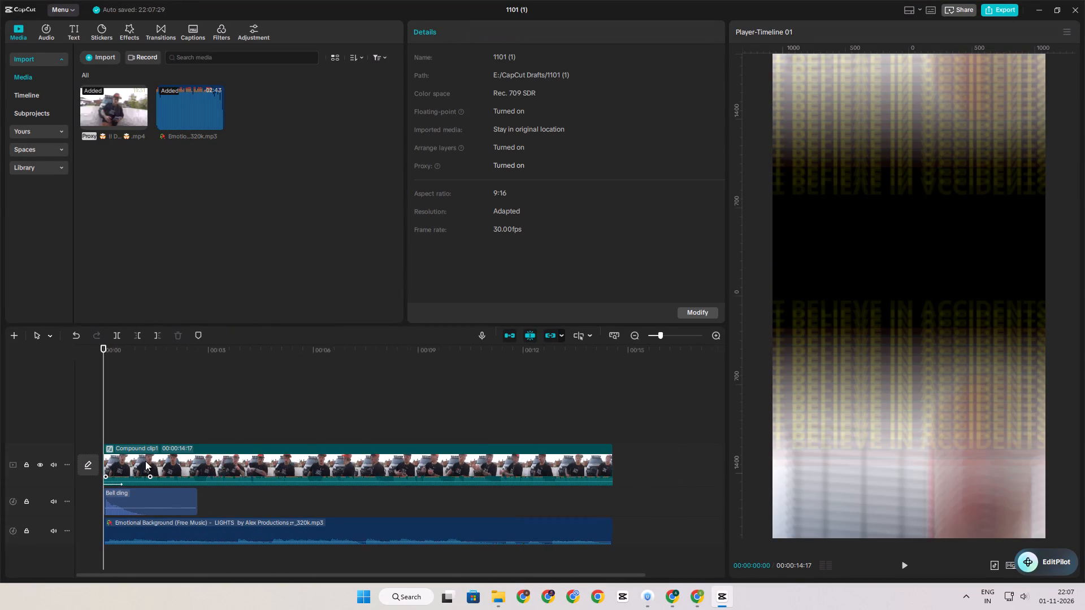
ctrl+scroll(145, 461, up, 2)
click(240, 543)
click(542, 86)
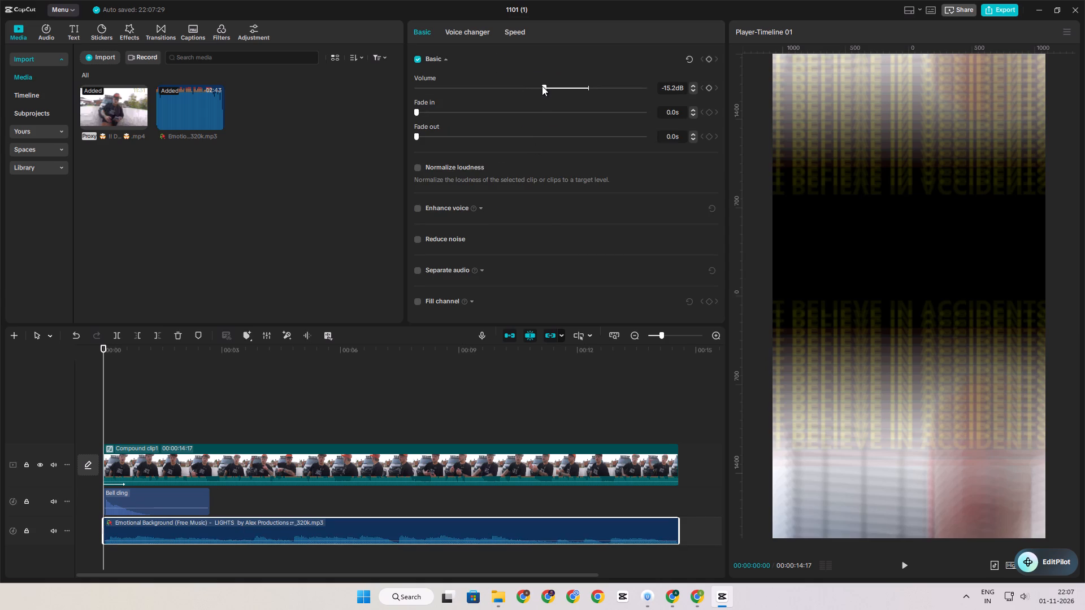
drag(542, 86, 535, 87)
Play the short from the start and enable Enhance voice at intensity 100 on the compound clip's audio.
click(353, 463)
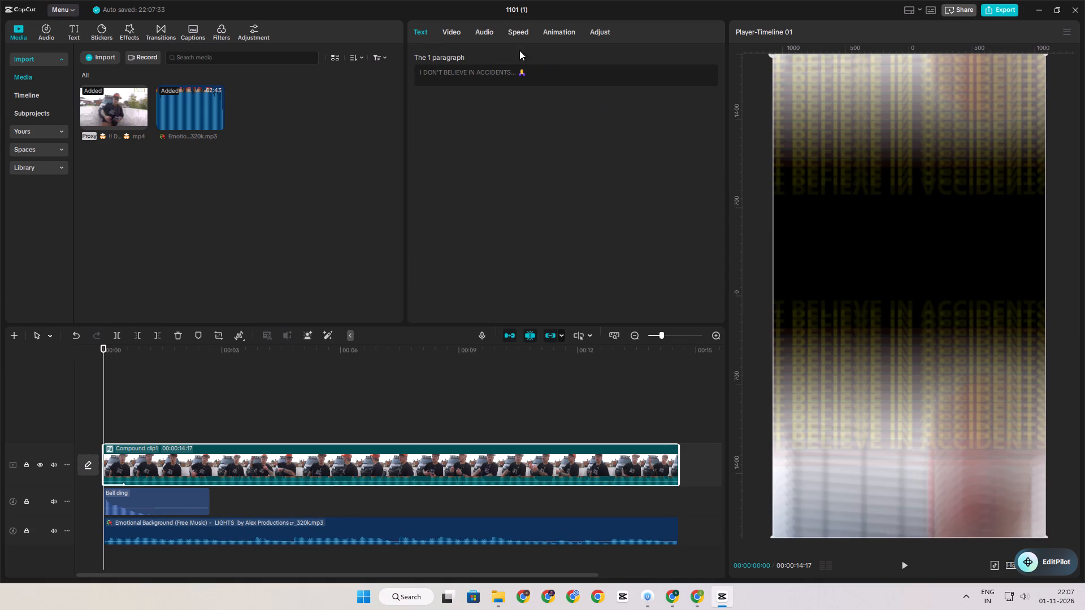
click(459, 30)
click(488, 30)
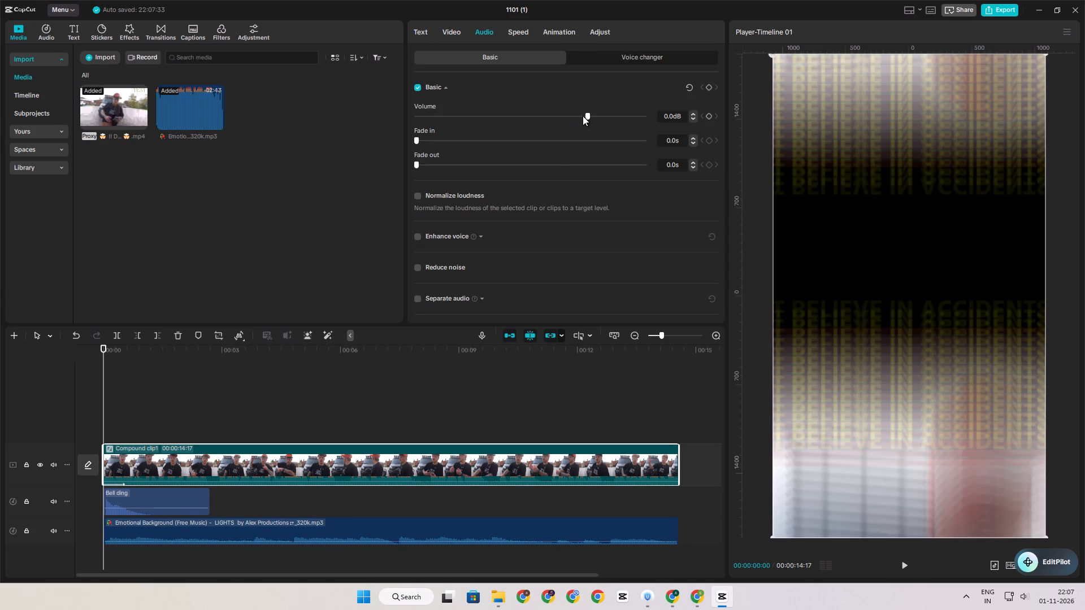
click(584, 116)
key(space)
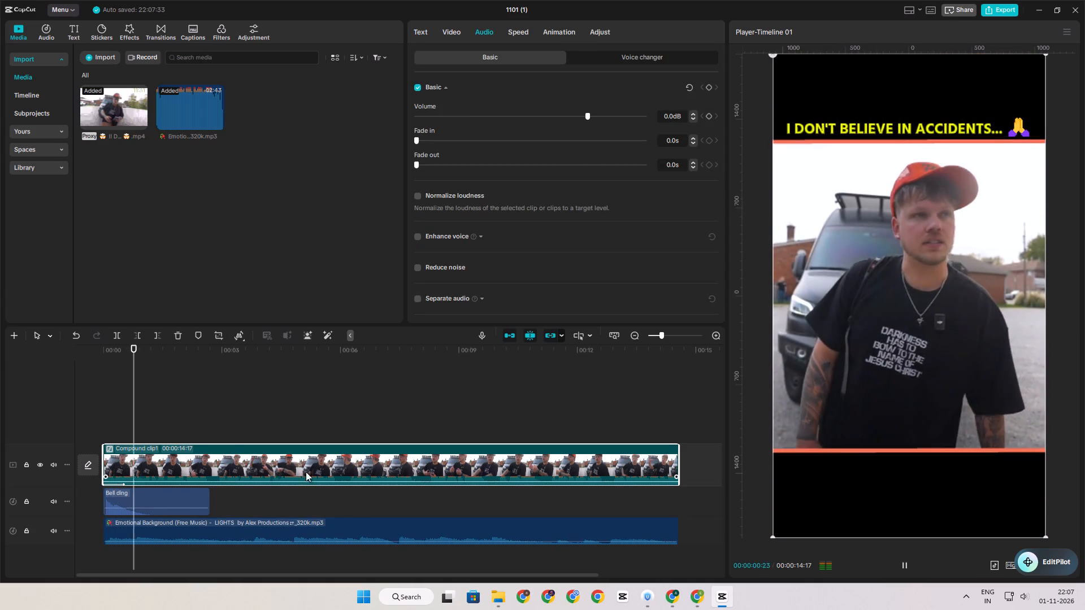
ctrl+scroll(215, 477, down, 4)
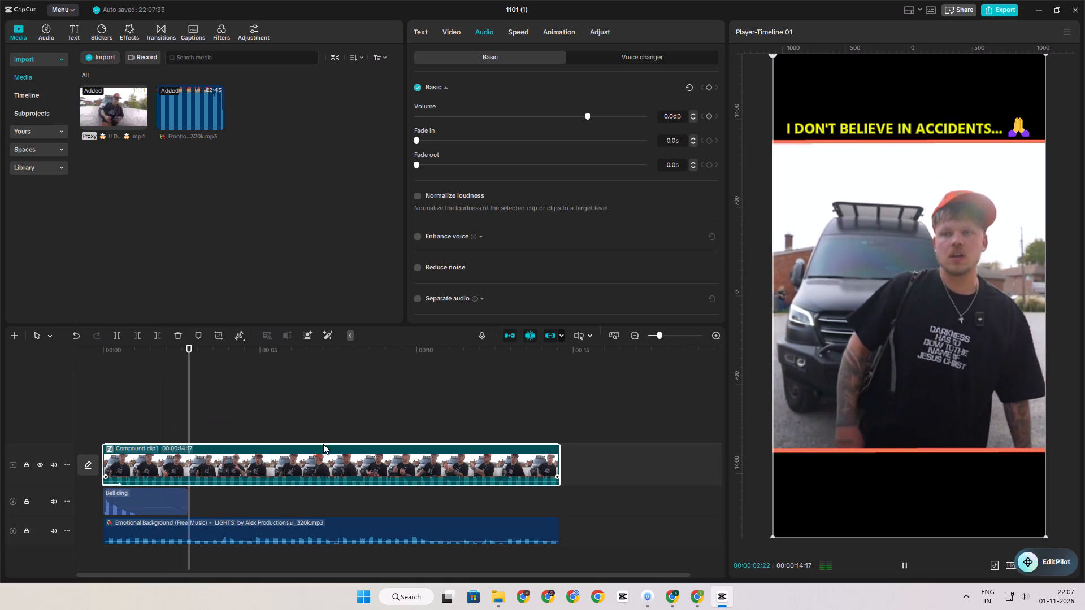
click(420, 237)
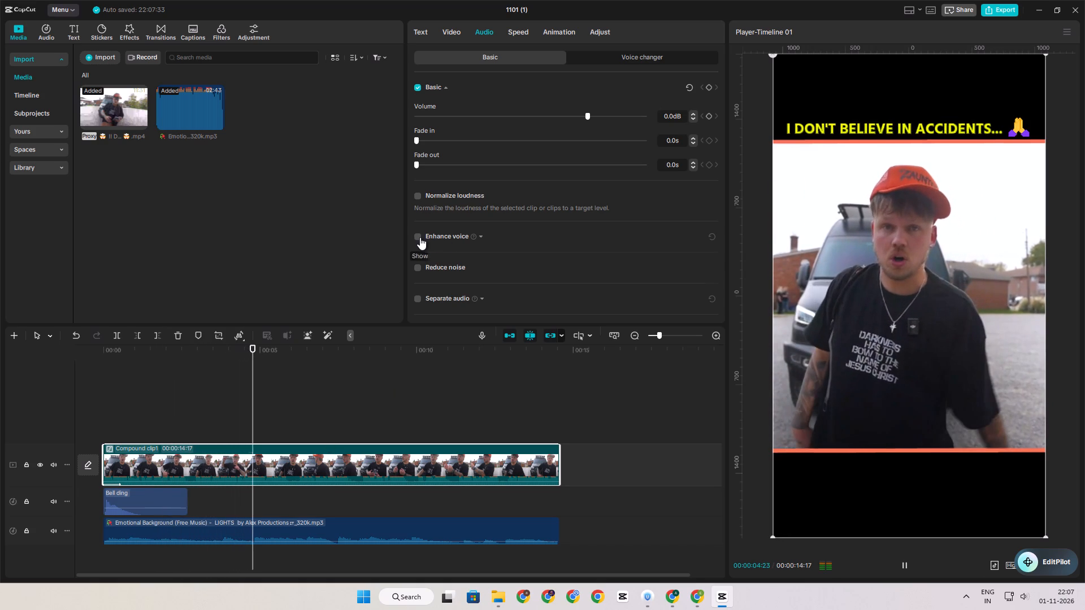
drag(611, 262, 746, 280)
key(space)
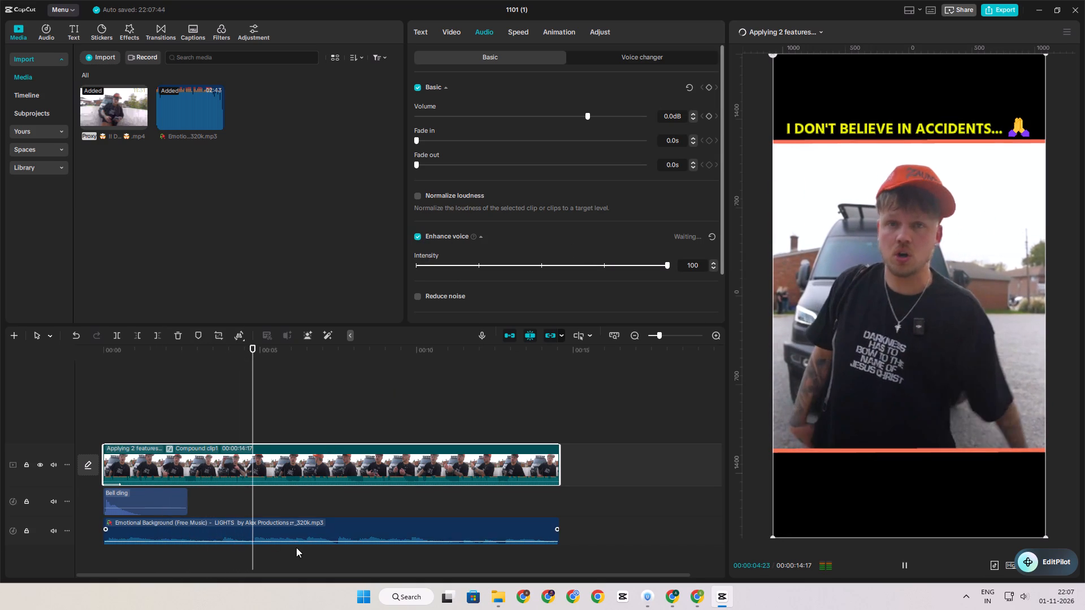
Check the features being applied to the compound clip and undo its pre-process.
ctrl+scroll(311, 448, down, 3)
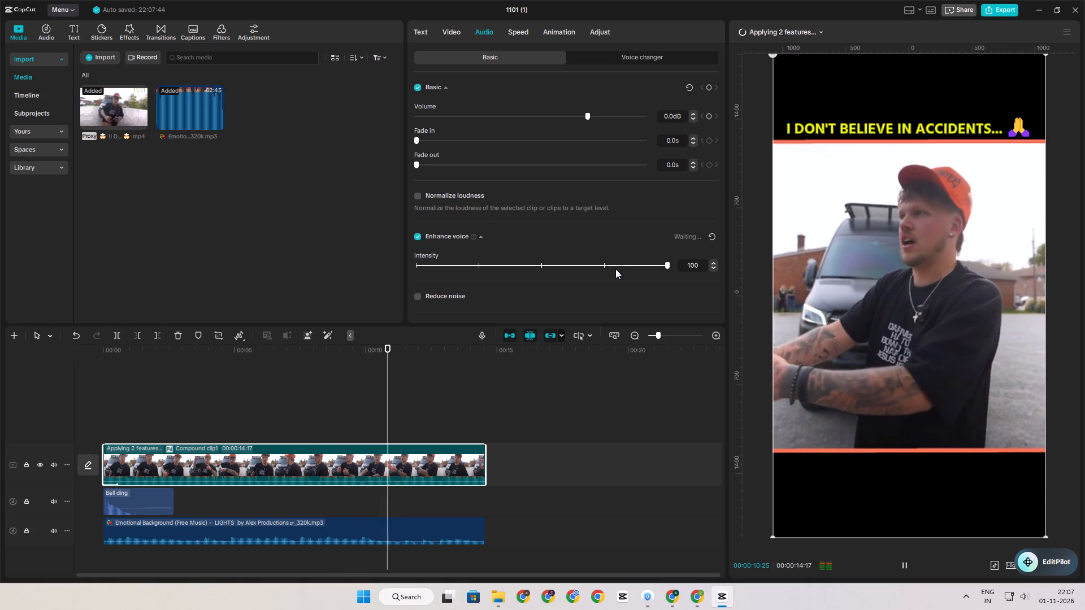
click(788, 32)
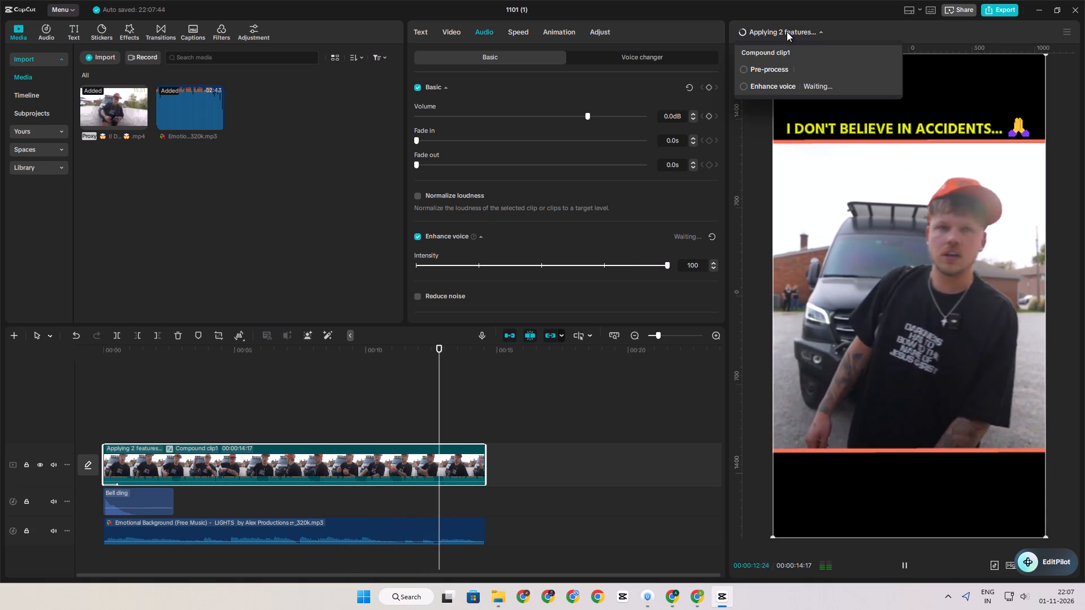
click(780, 68)
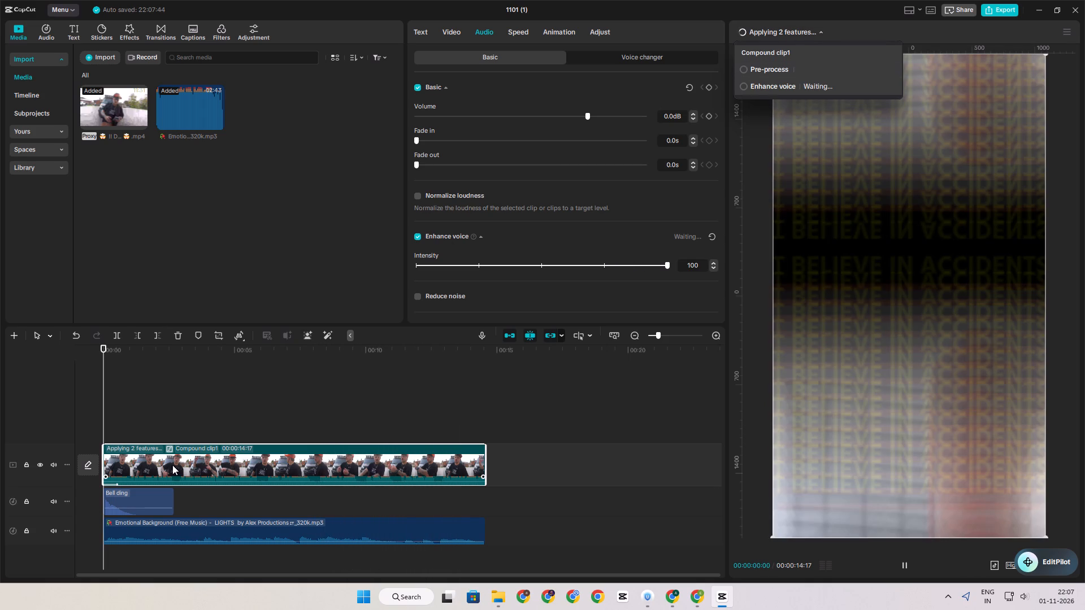
right_click(171, 465)
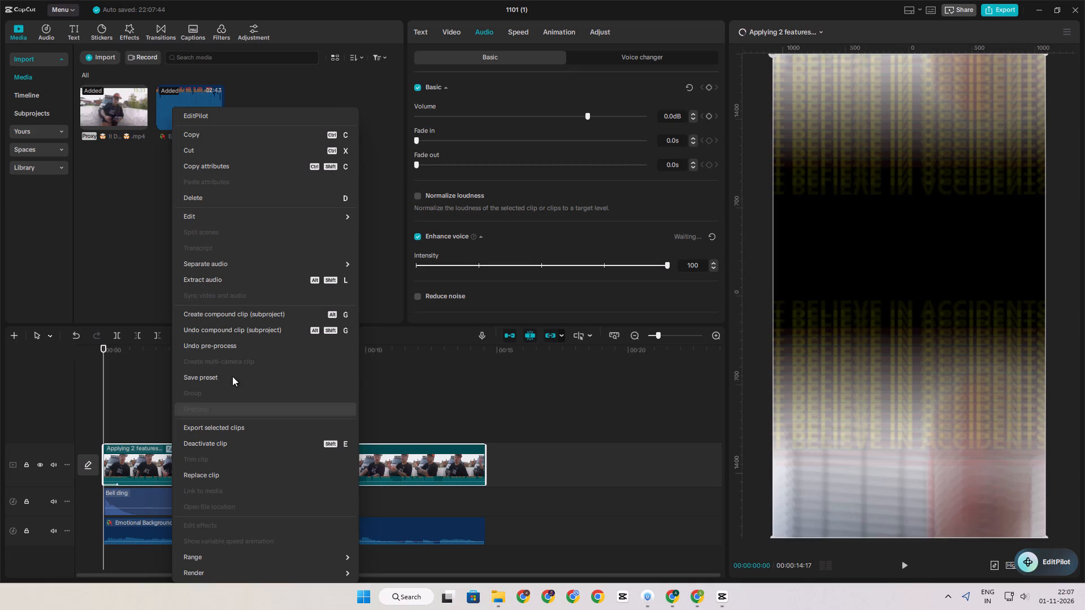
click(223, 351)
Return the playhead to the start, reselect the compound clip and check the progress of its features again.
click(165, 423)
drag(165, 423, 129, 423)
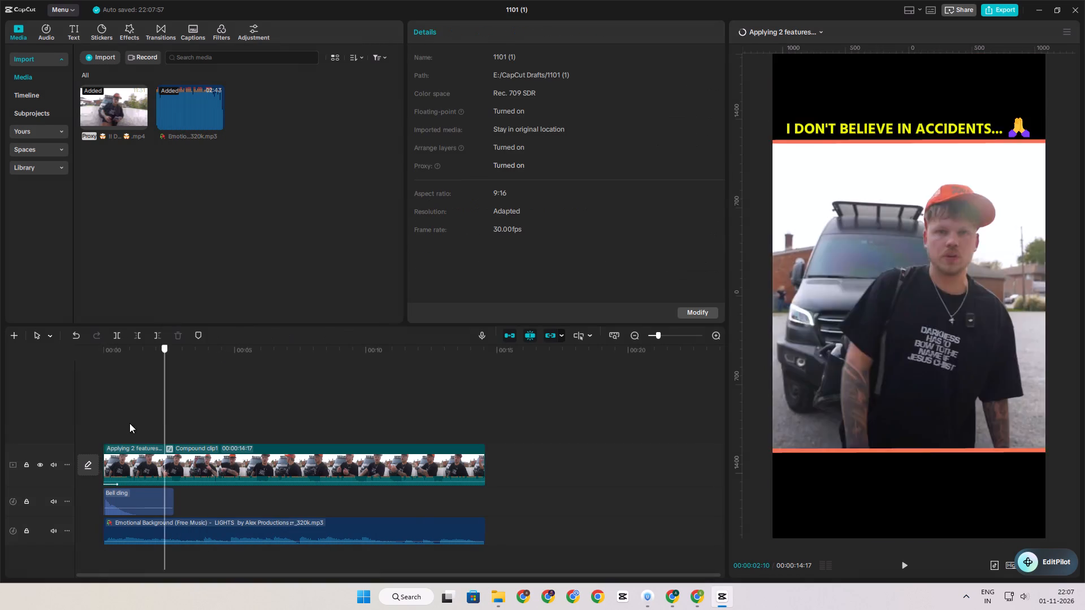
drag(129, 423, 83, 423)
click(145, 474)
click(776, 30)
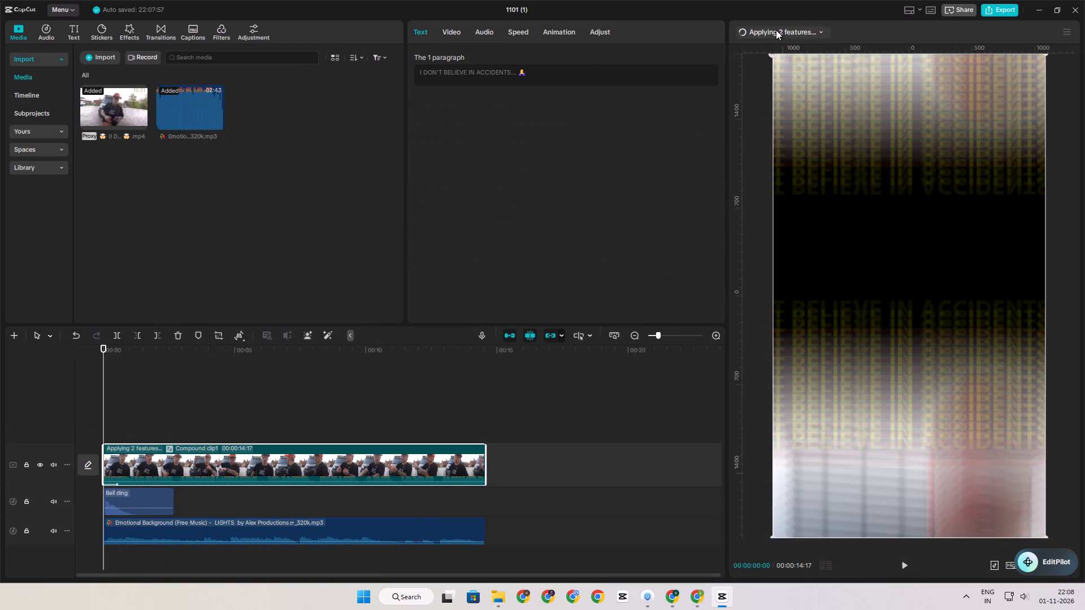
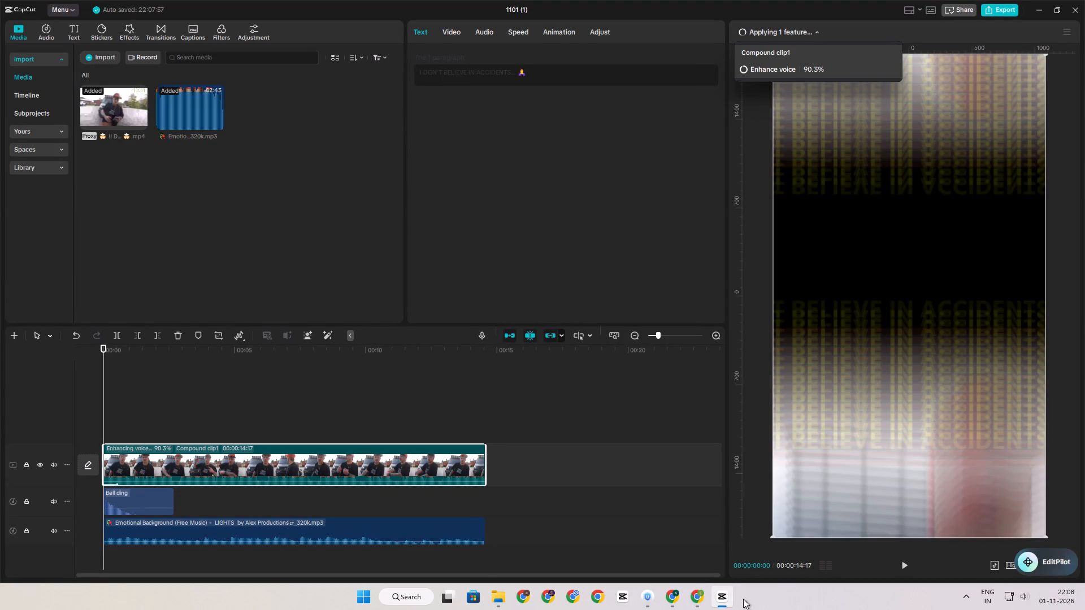
Switch to YouTube Studio, refresh the published Short's analytics and examine its realtime views, checking the Enhance voice progress in CapCut in between.
click(673, 598)
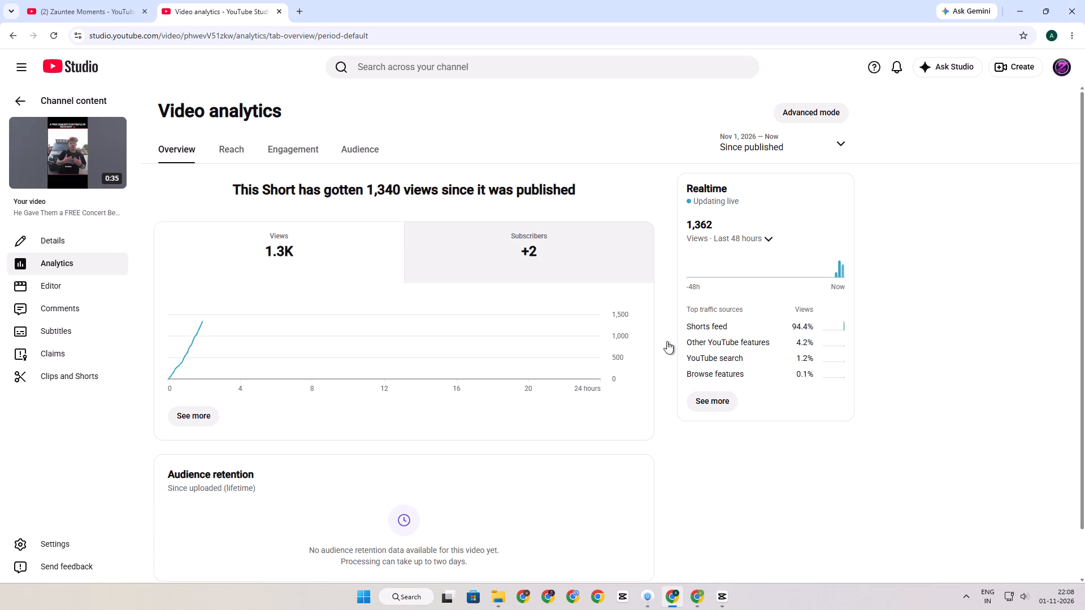
click(51, 39)
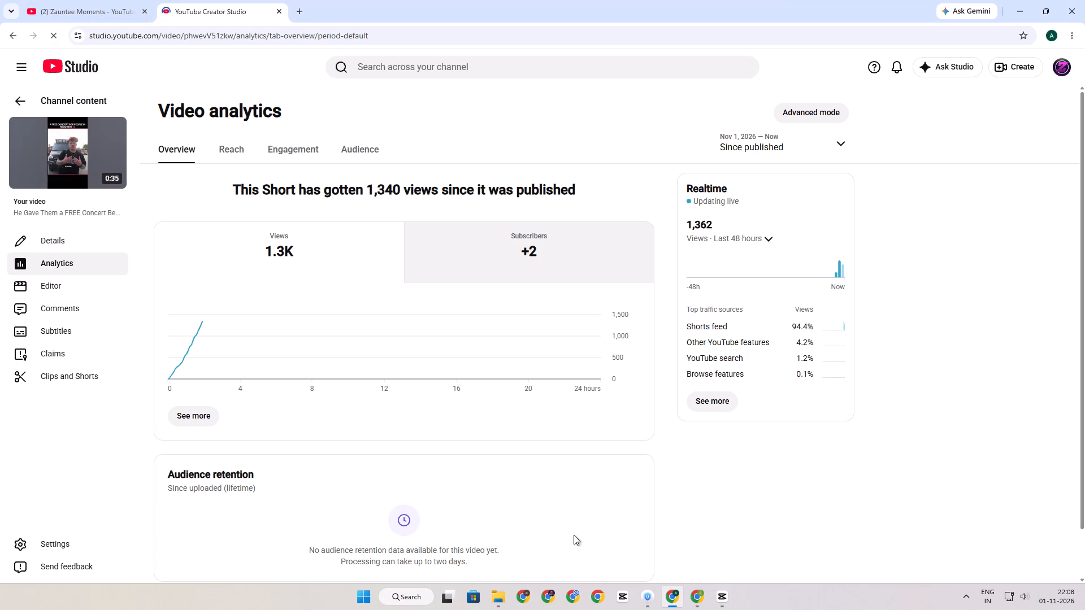
click(724, 598)
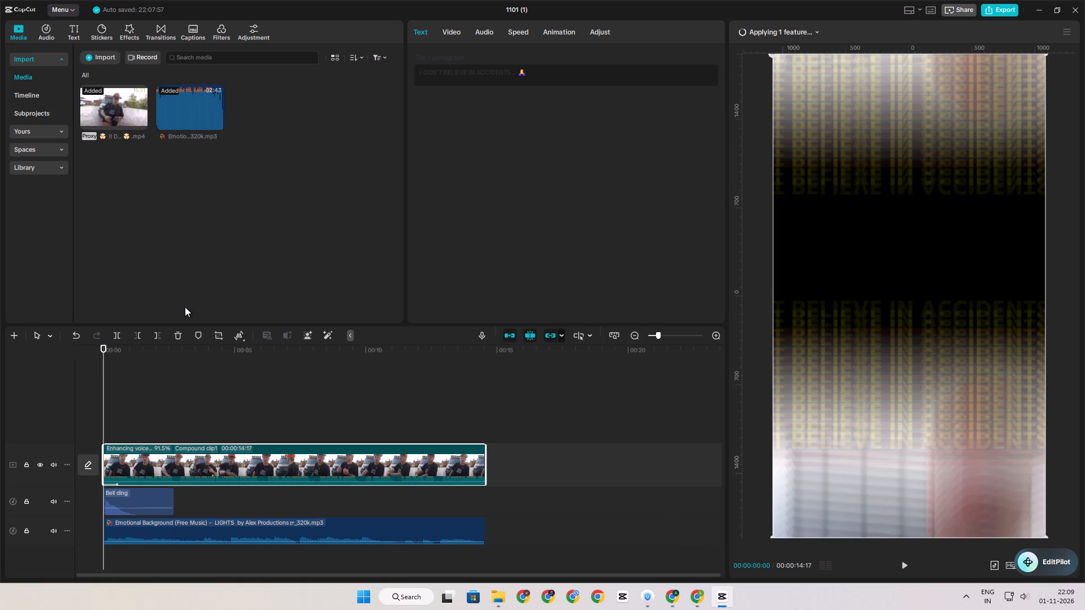
click(780, 33)
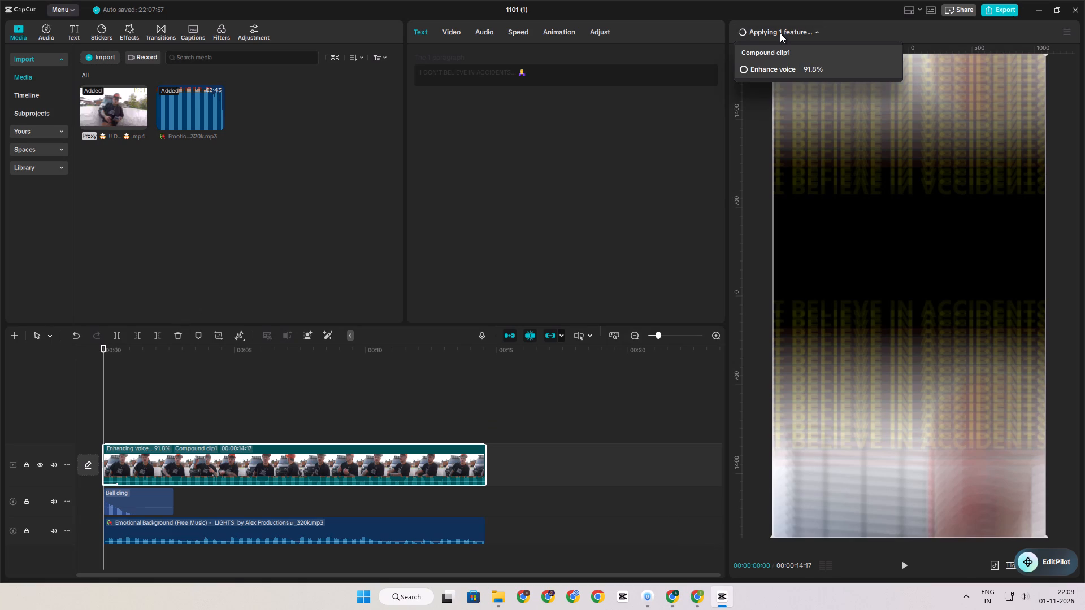
click(780, 33)
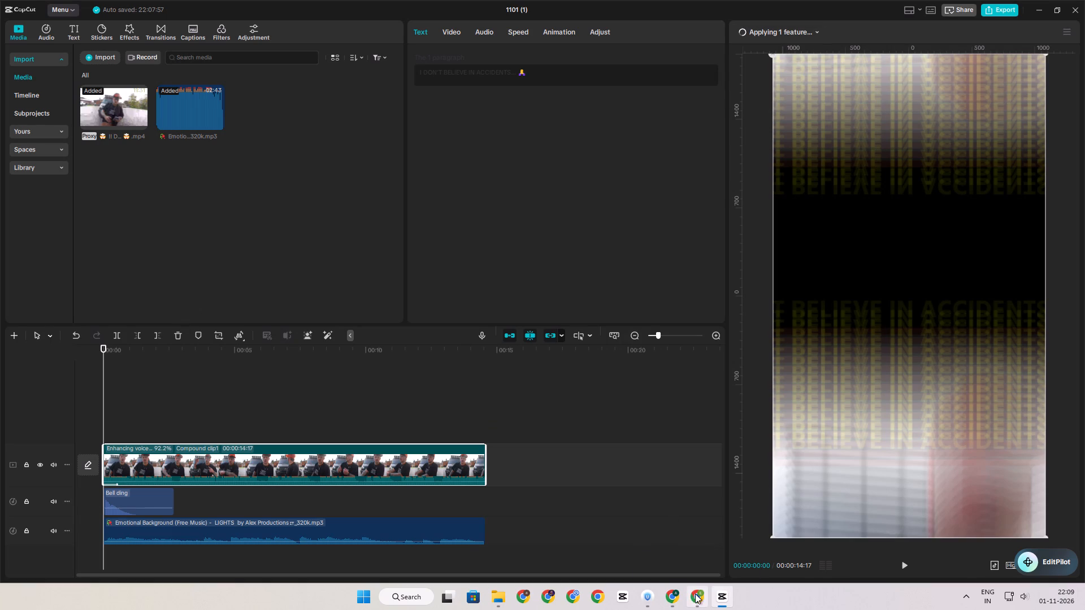
click(674, 596)
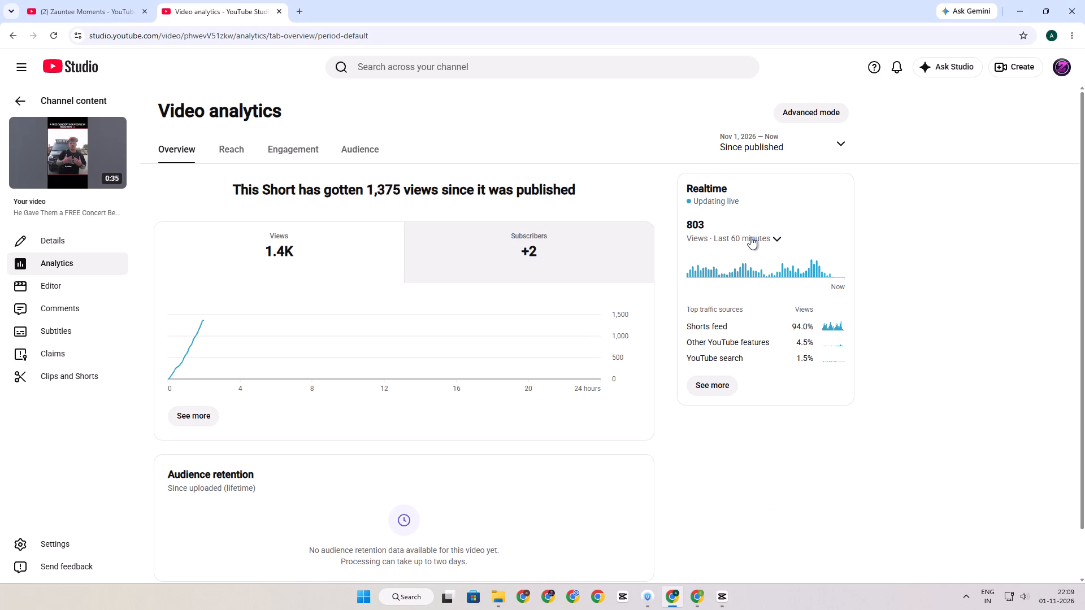
click(750, 237)
click(747, 244)
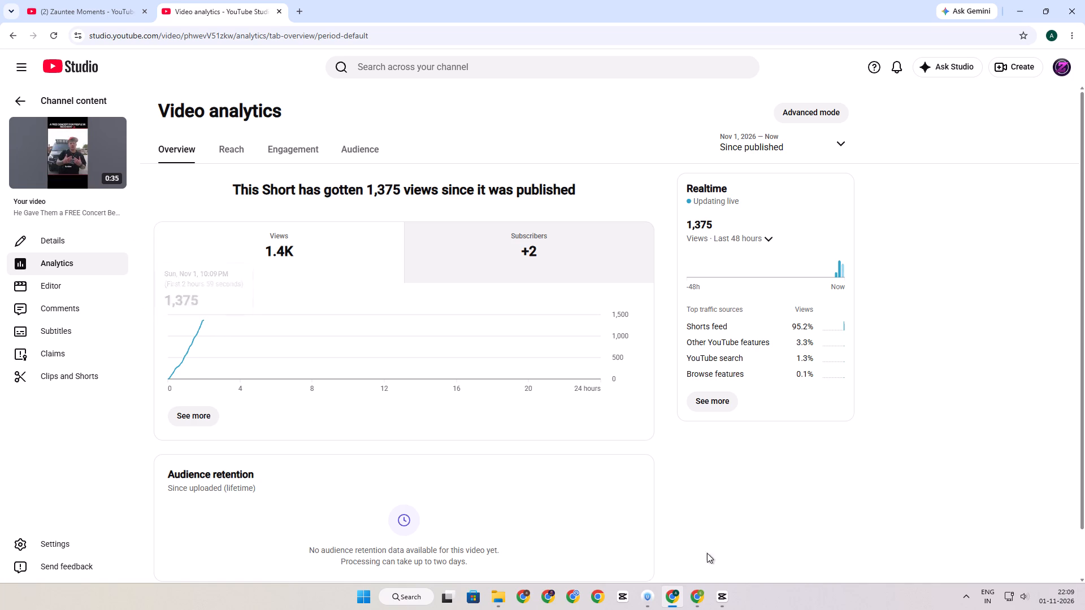
Look over the pending Whop submissions and return to CapCut to check the Enhance voice progress.
click(692, 602)
click(98, 3)
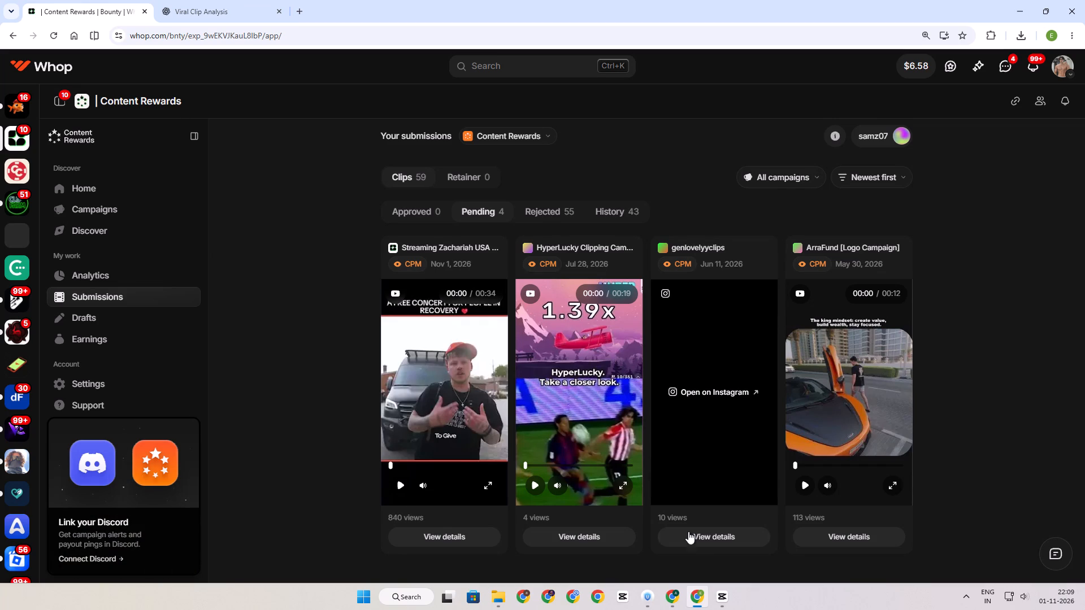
click(721, 603)
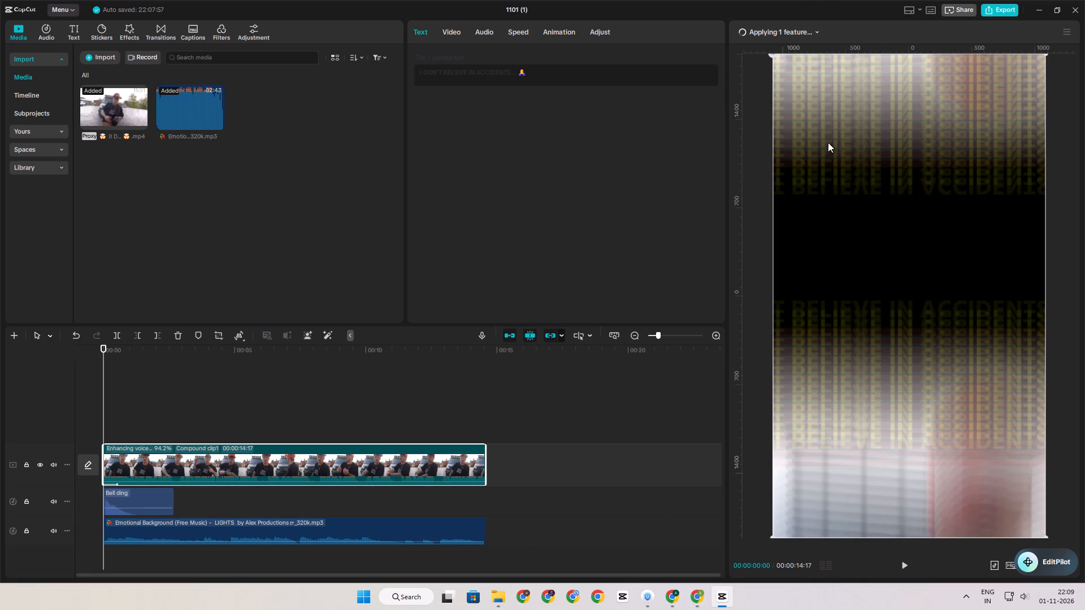
click(785, 27)
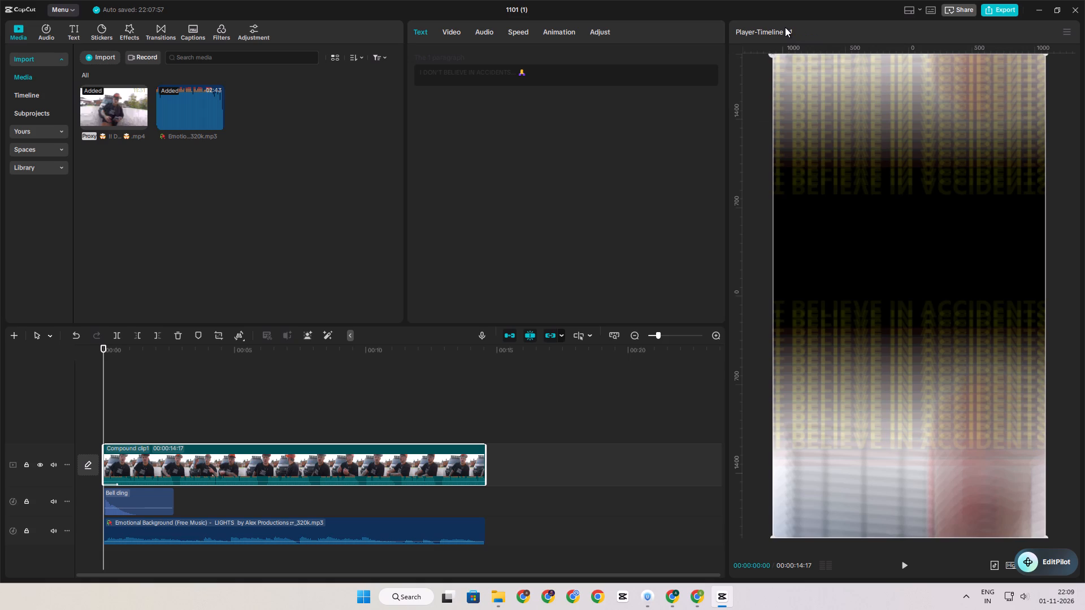
Play the short and adjust the Emotional Background music volume to about -16.2 dB.
key(space)
key(space)
click(908, 567)
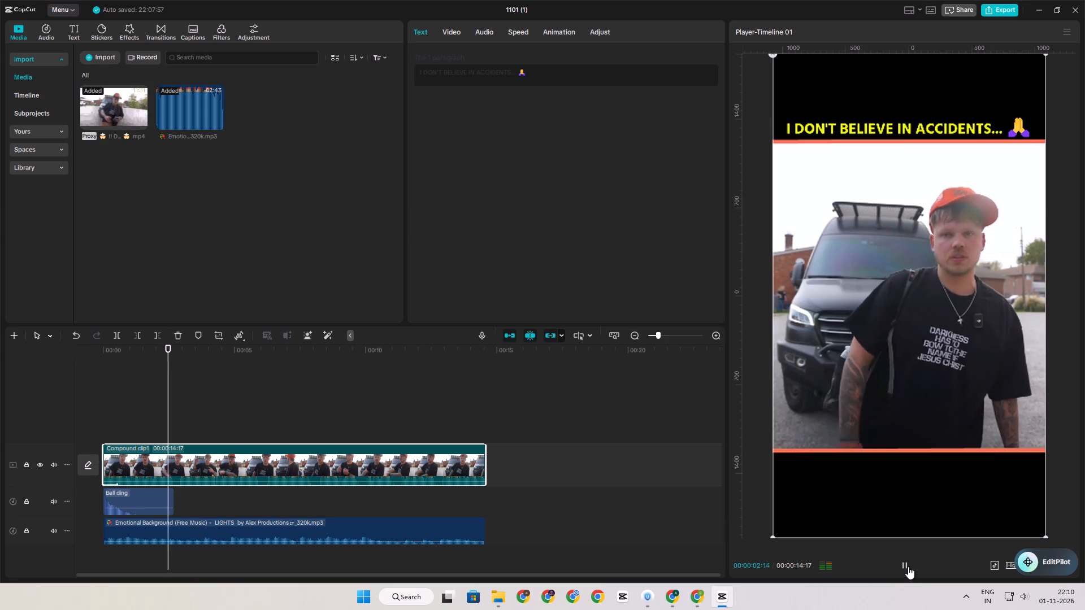
click(339, 529)
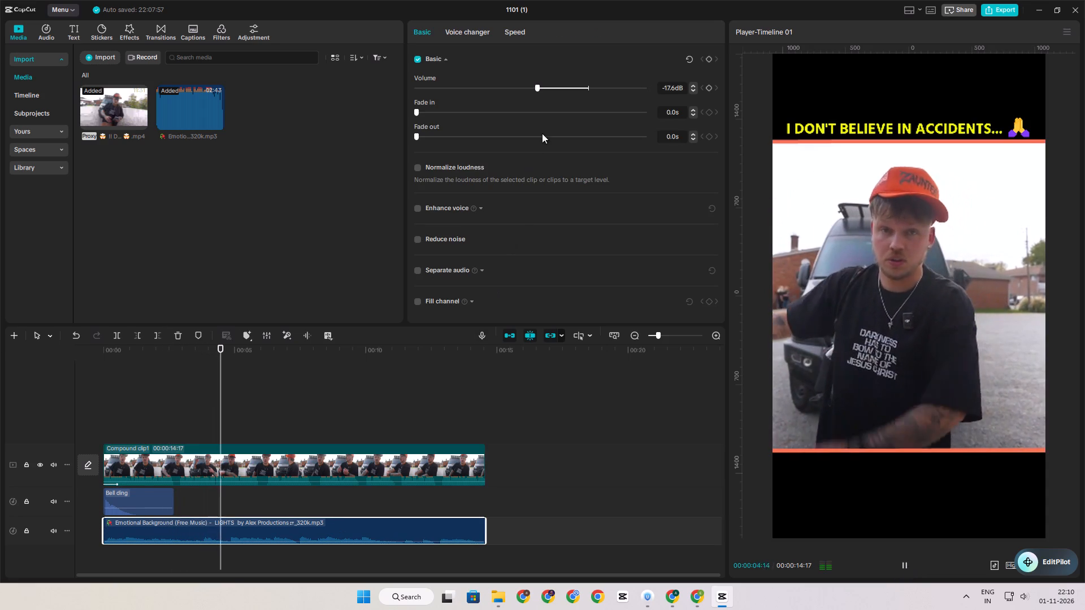
click(547, 85)
drag(547, 85, 539, 91)
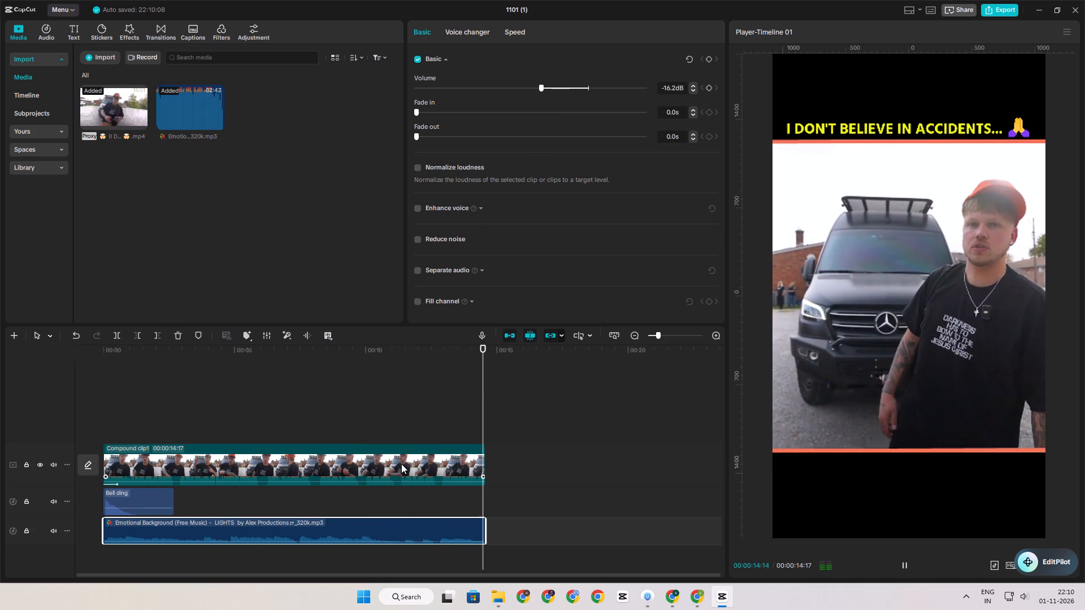
Export the project 1101 (1) as a 2K, 30 fps H.264 mp4 and close the export window.
click(998, 8)
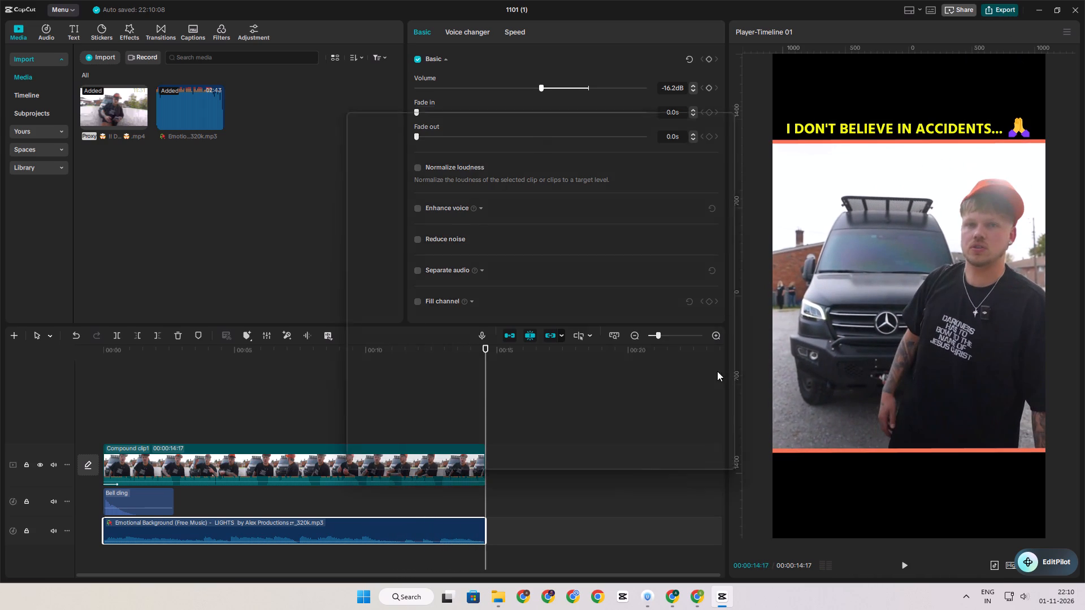
click(672, 466)
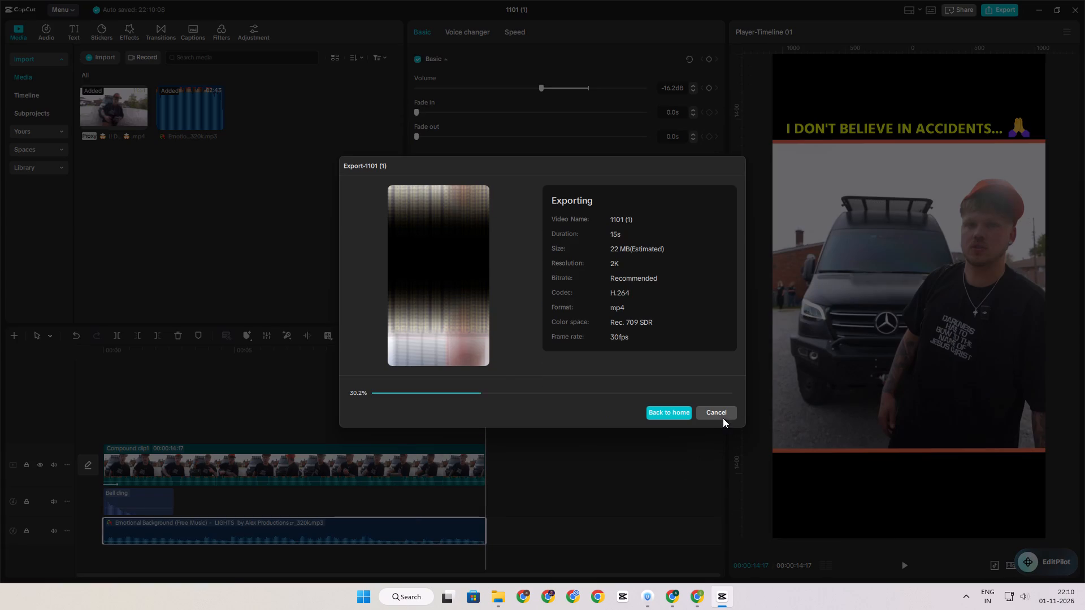
click(723, 418)
click(598, 334)
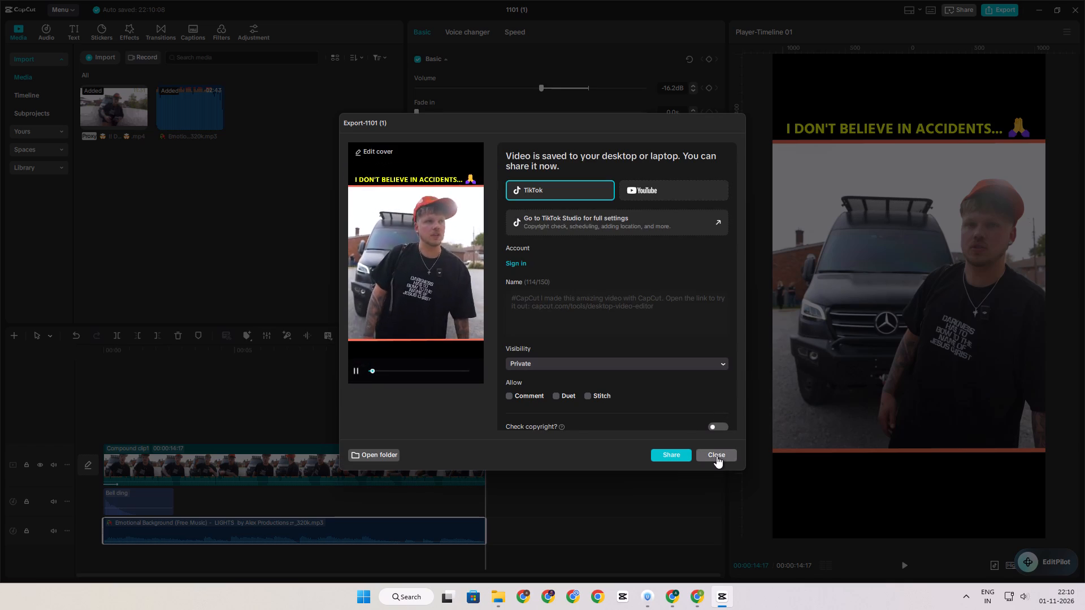
click(717, 456)
Refresh the Downloads folder in File Explorer, check for the exported 1101 (1) video and close the window.
click(489, 601)
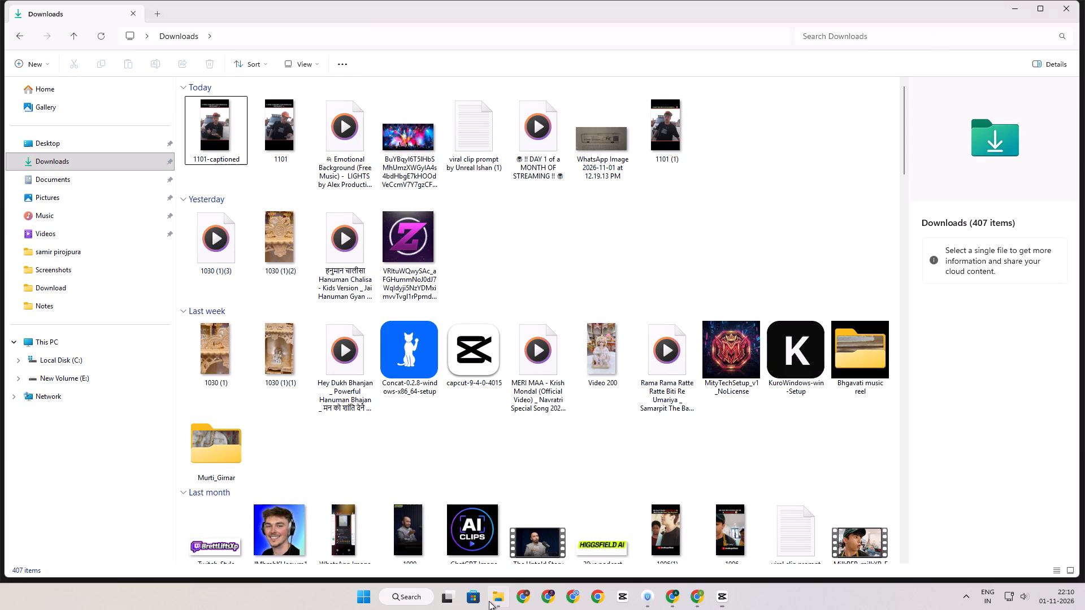
click(98, 39)
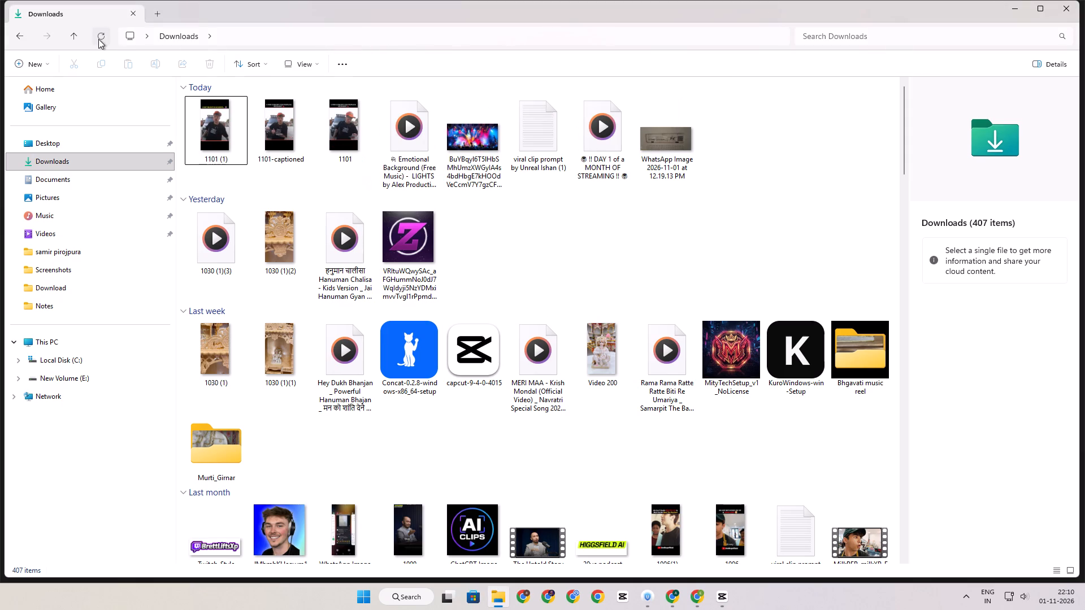
click(1063, 10)
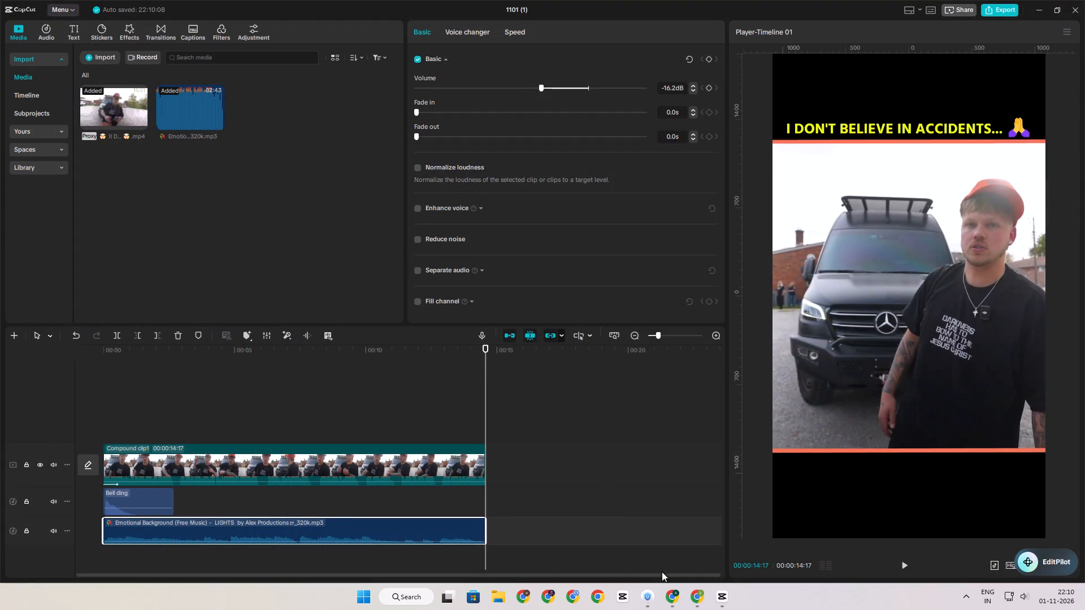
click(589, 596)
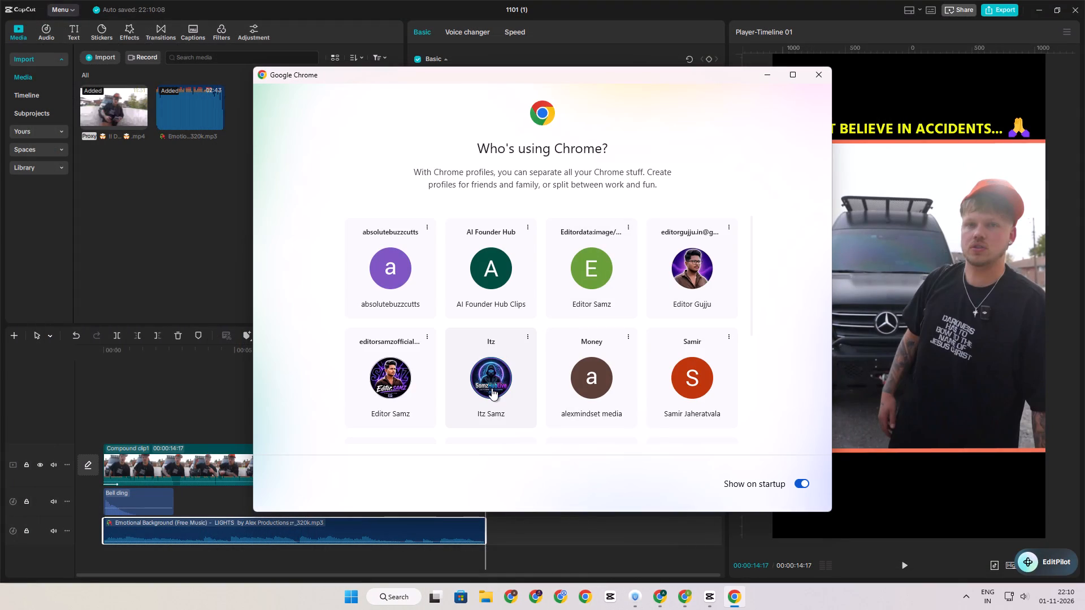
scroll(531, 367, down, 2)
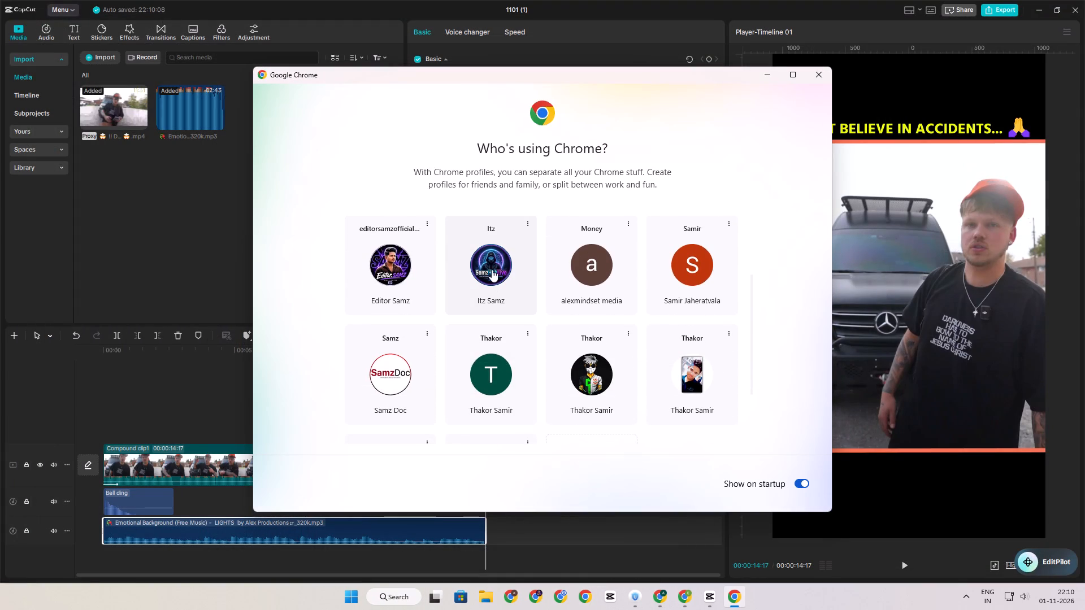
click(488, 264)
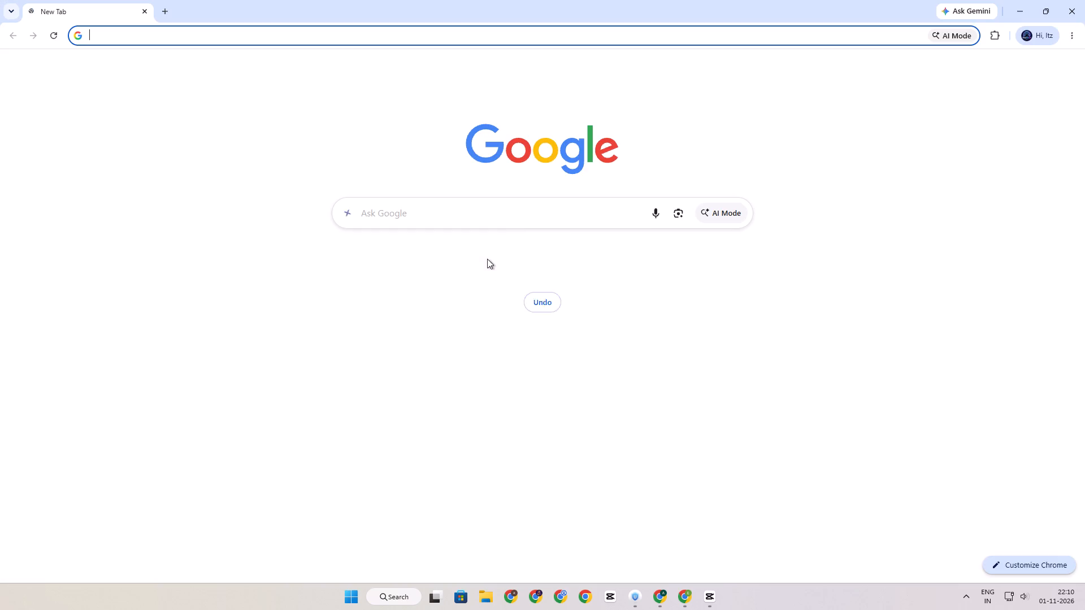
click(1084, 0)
Open Chrome with the profile used for AutoCap and load the AutoCap editor.
click(589, 587)
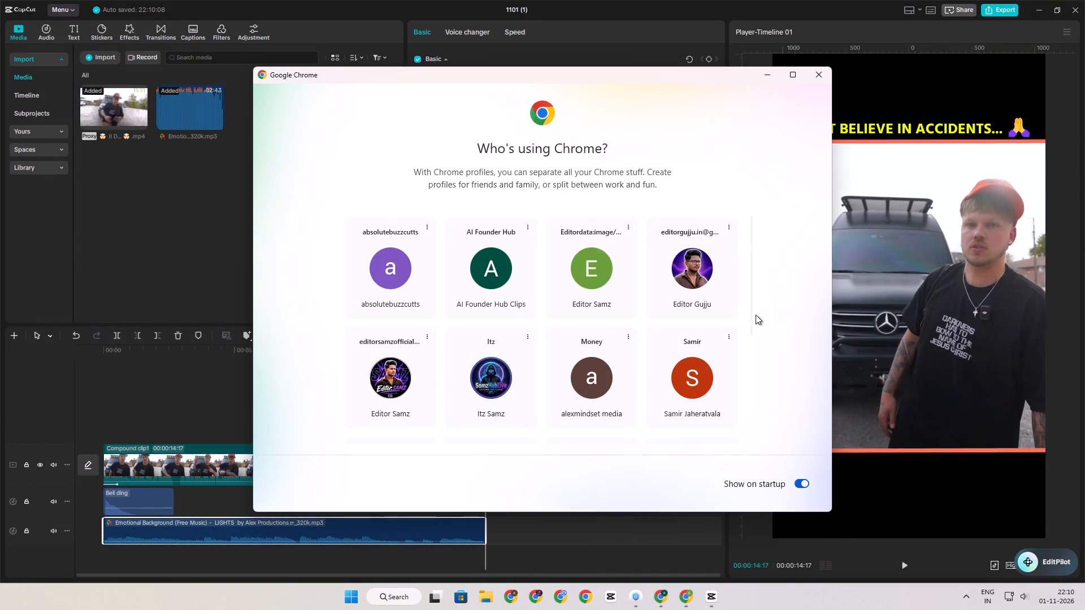
click(687, 373)
double_click(414, 324)
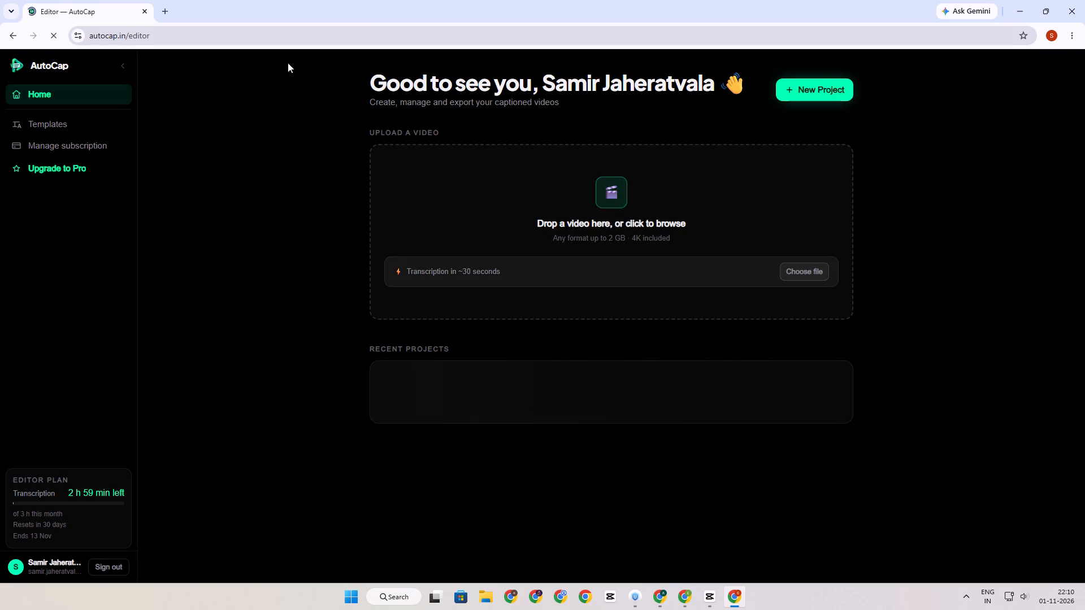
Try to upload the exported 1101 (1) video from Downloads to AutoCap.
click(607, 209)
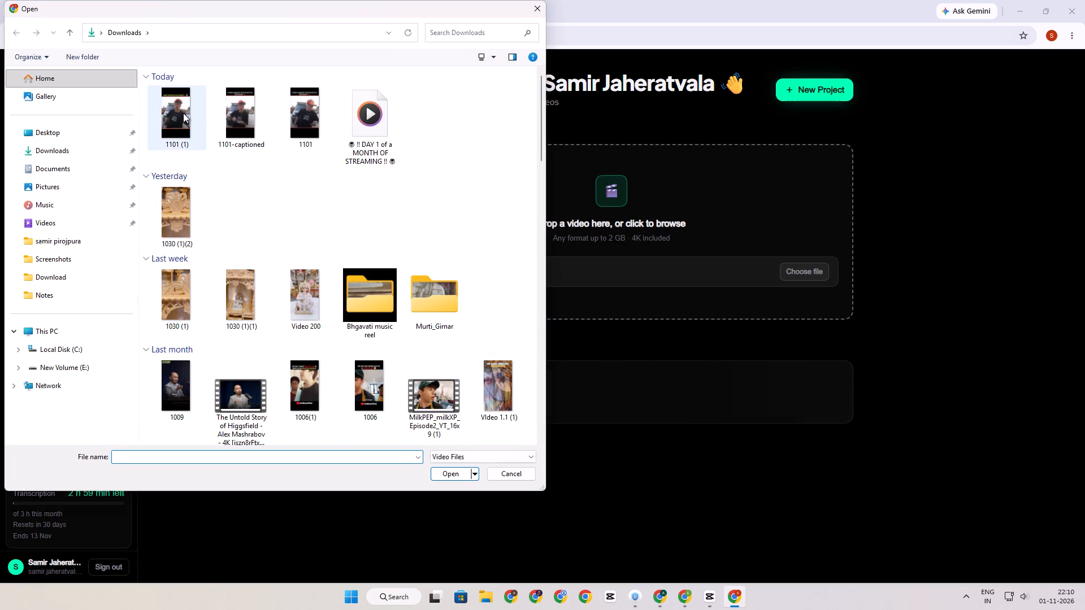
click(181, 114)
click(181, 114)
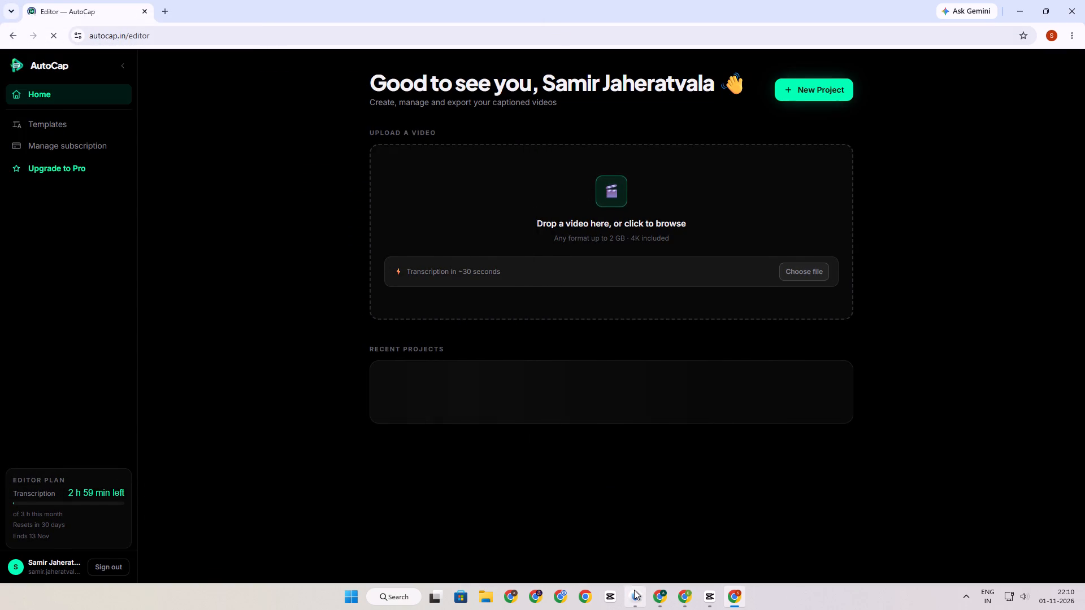
Switch to UrbanVPN, toggle its connection and close its window.
click(634, 590)
click(447, 192)
click(760, 138)
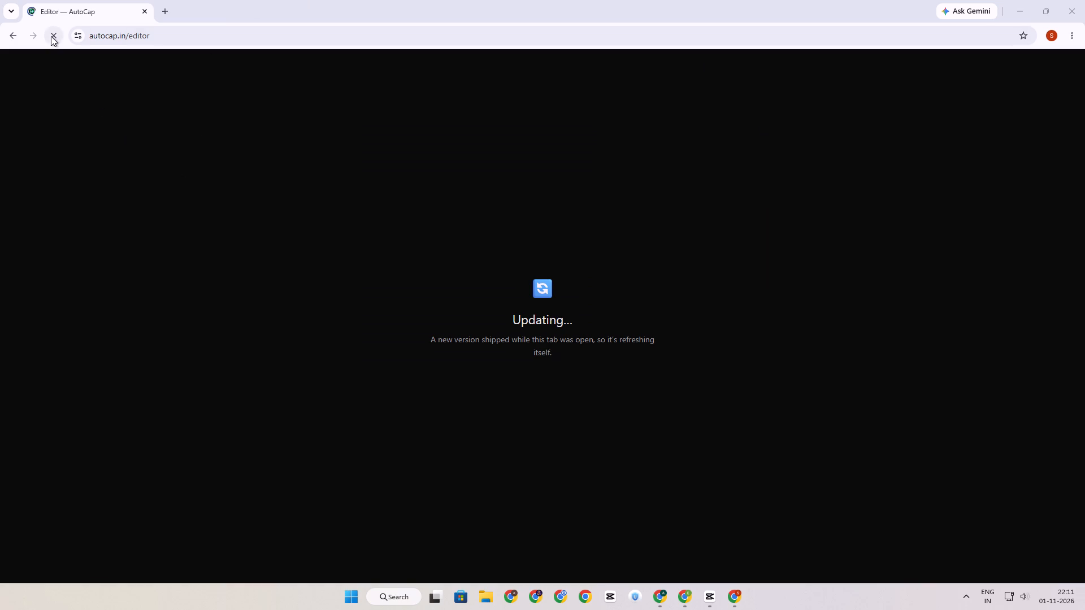
Upload the 1101 (1) video from Downloads to AutoCap.
click(574, 192)
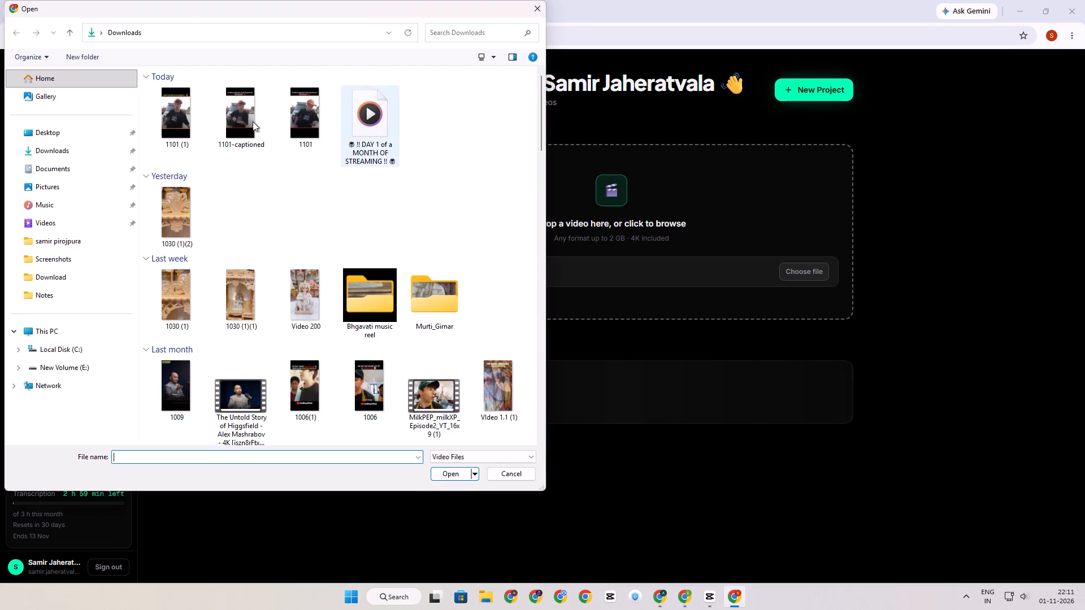
double_click(190, 115)
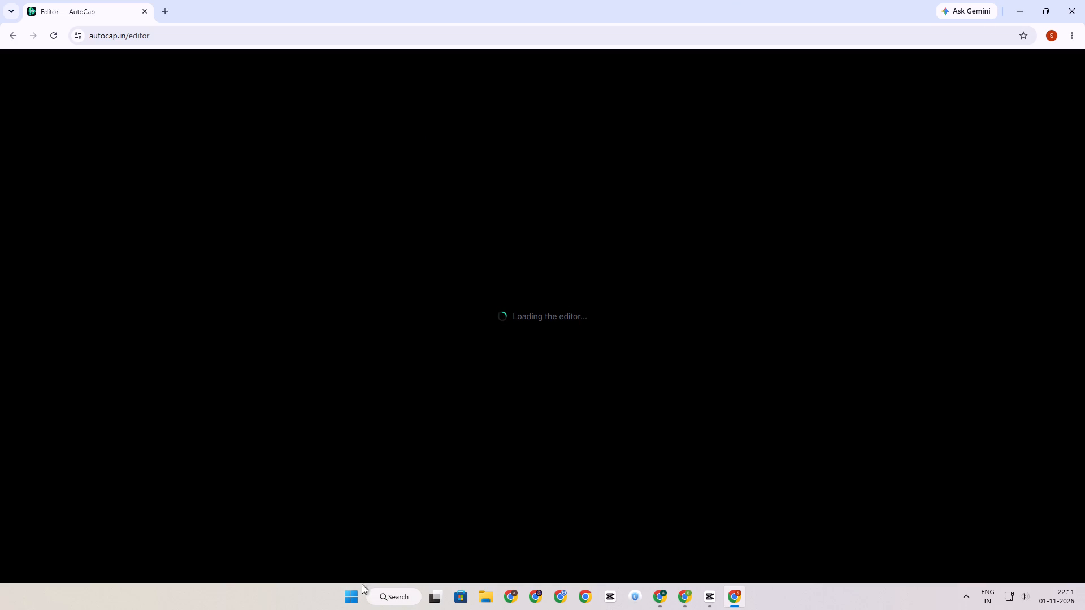
Launch the Kuro app.
click(355, 598)
click(649, 316)
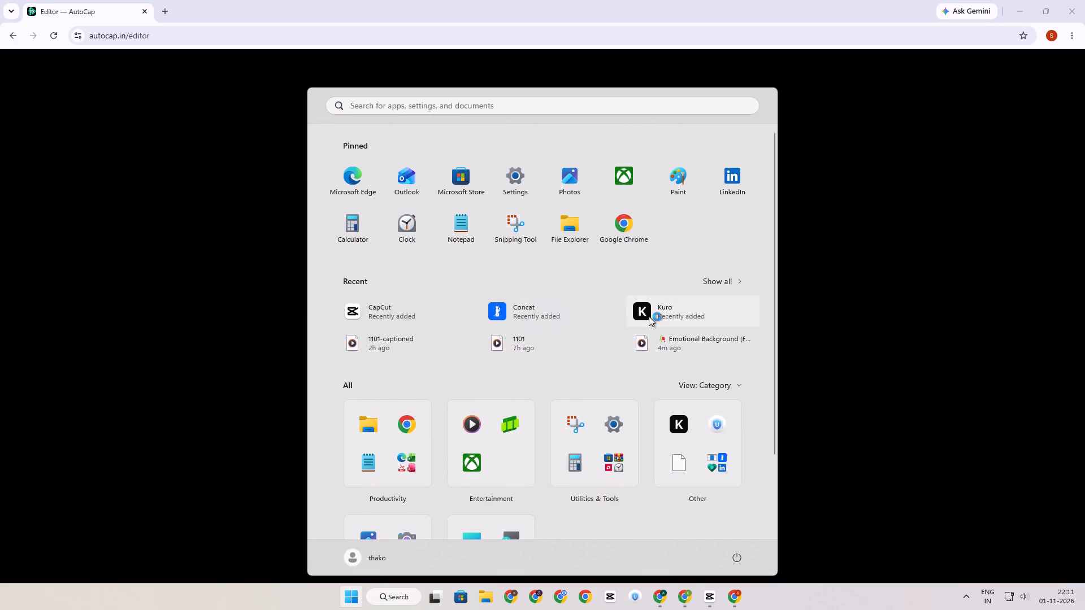
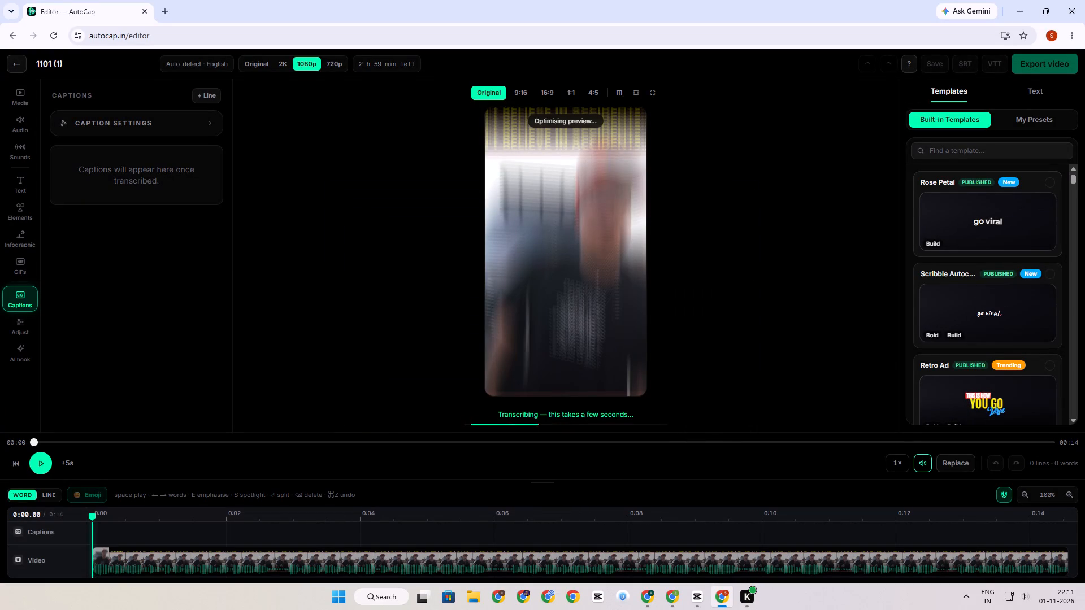
Choose the Sun City Glow built-in caption template for the 1101 (1) video.
scroll(984, 348, down, 4)
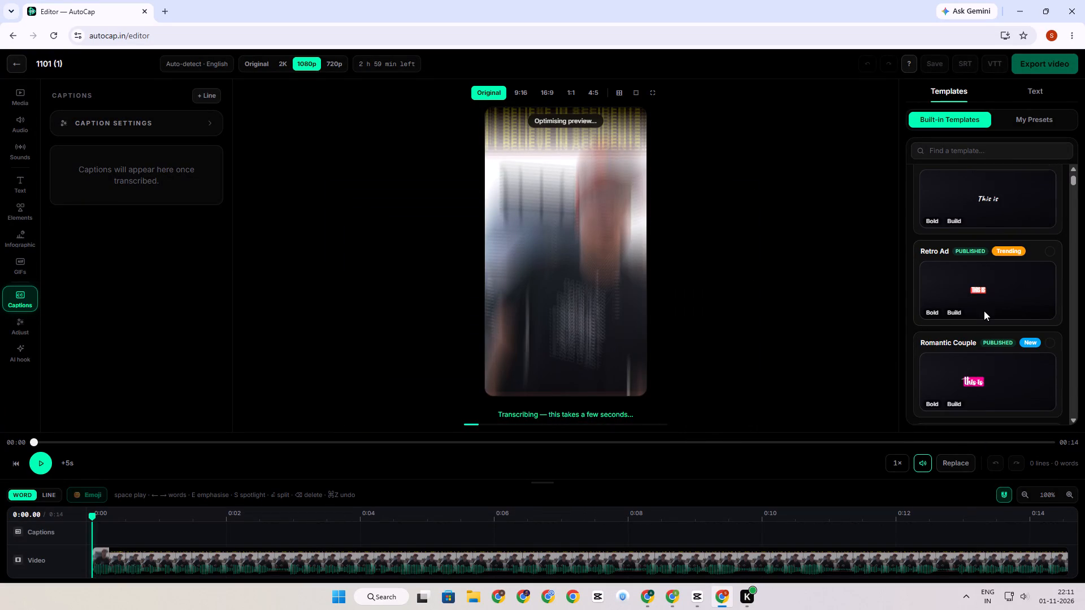
scroll(984, 311, down, 2)
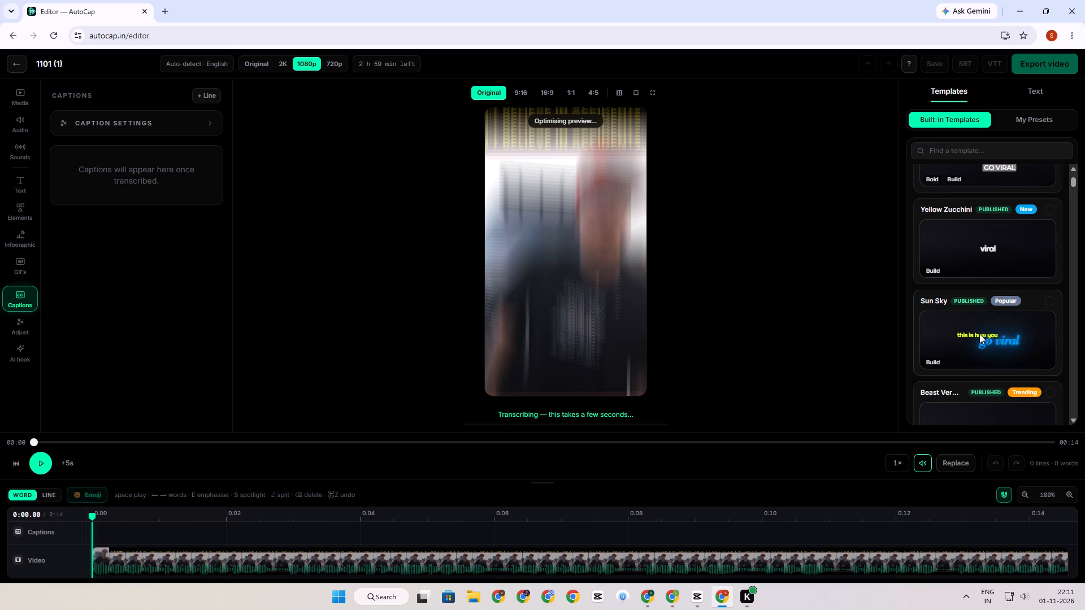
scroll(979, 334, down, 3)
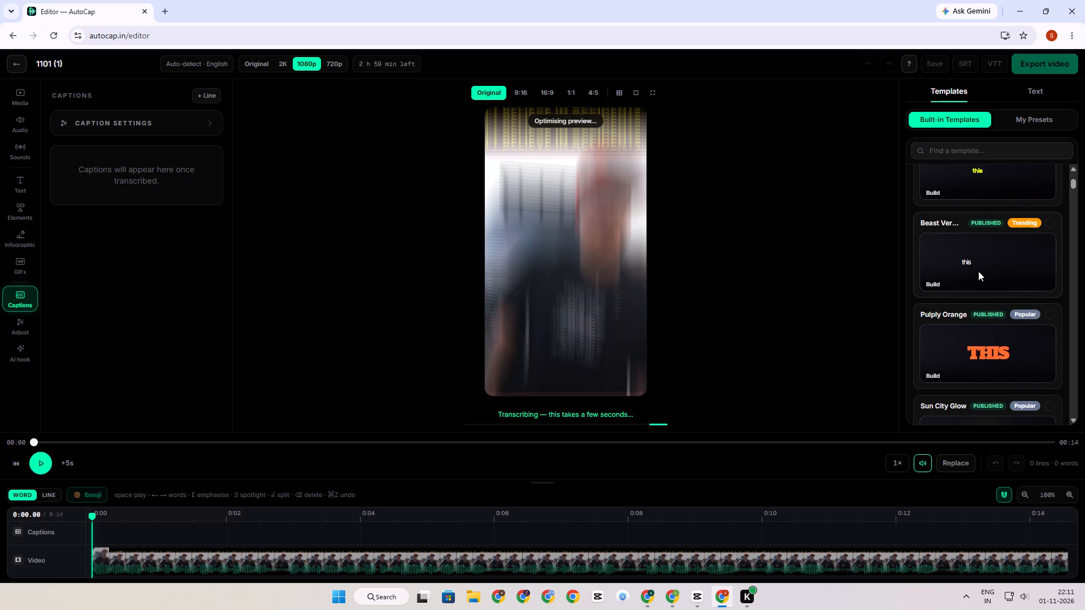
scroll(976, 269, down, 2)
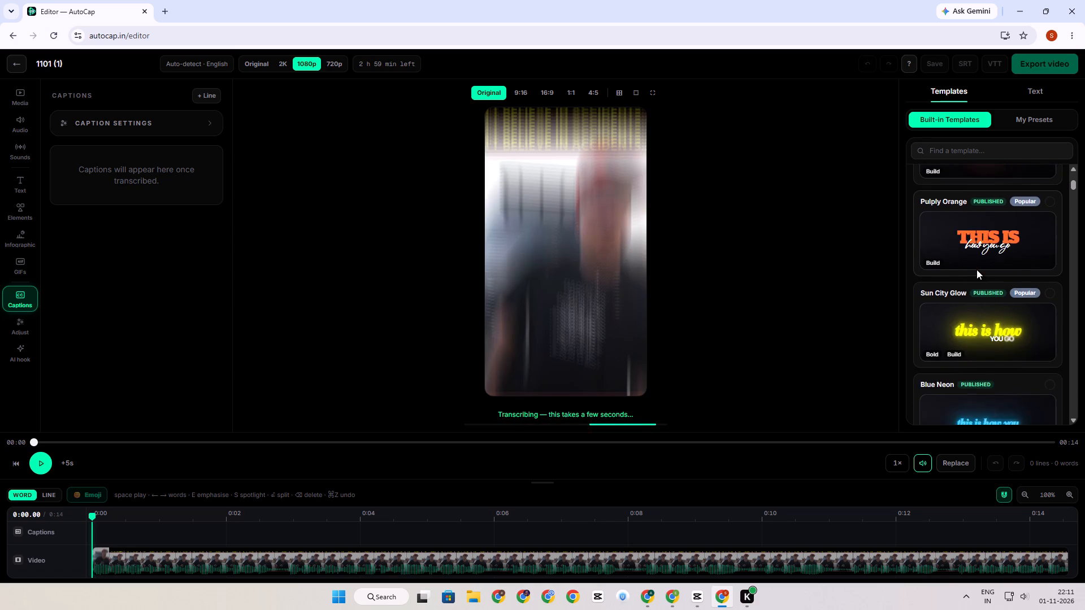
scroll(976, 269, down, 2)
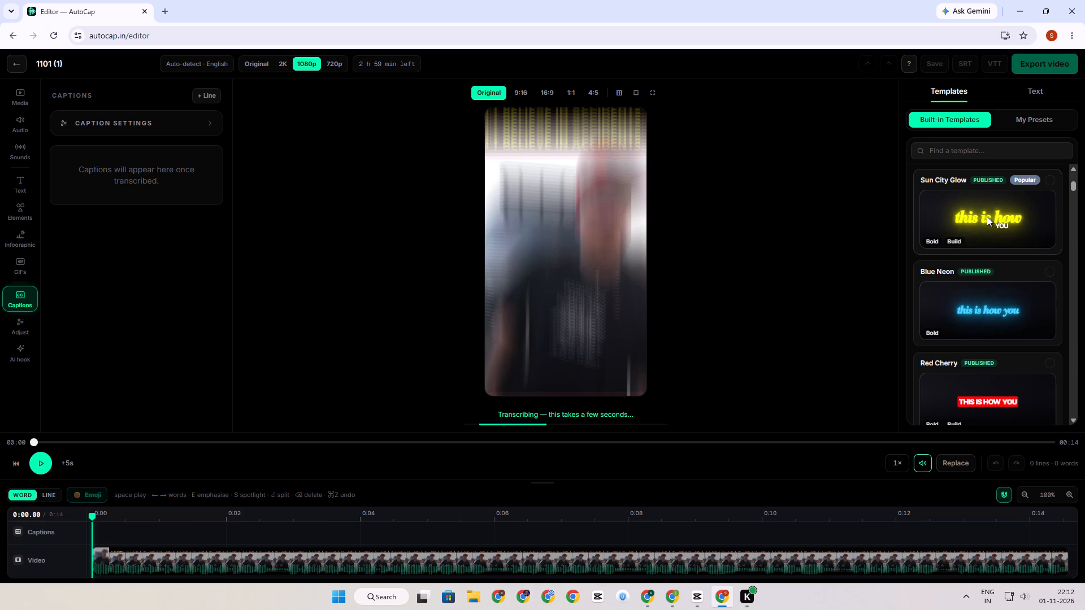
click(987, 216)
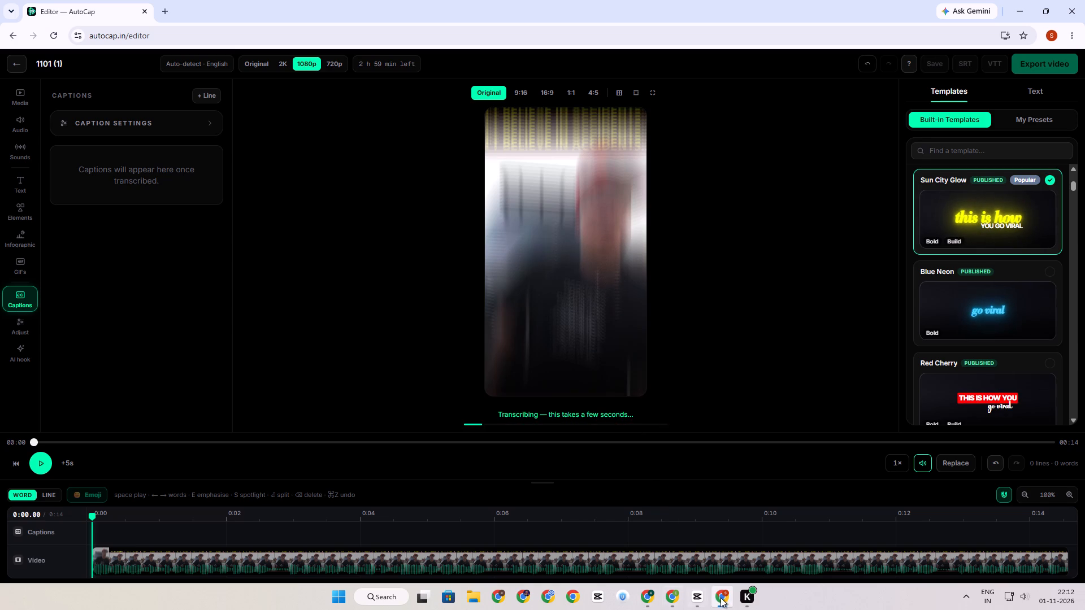
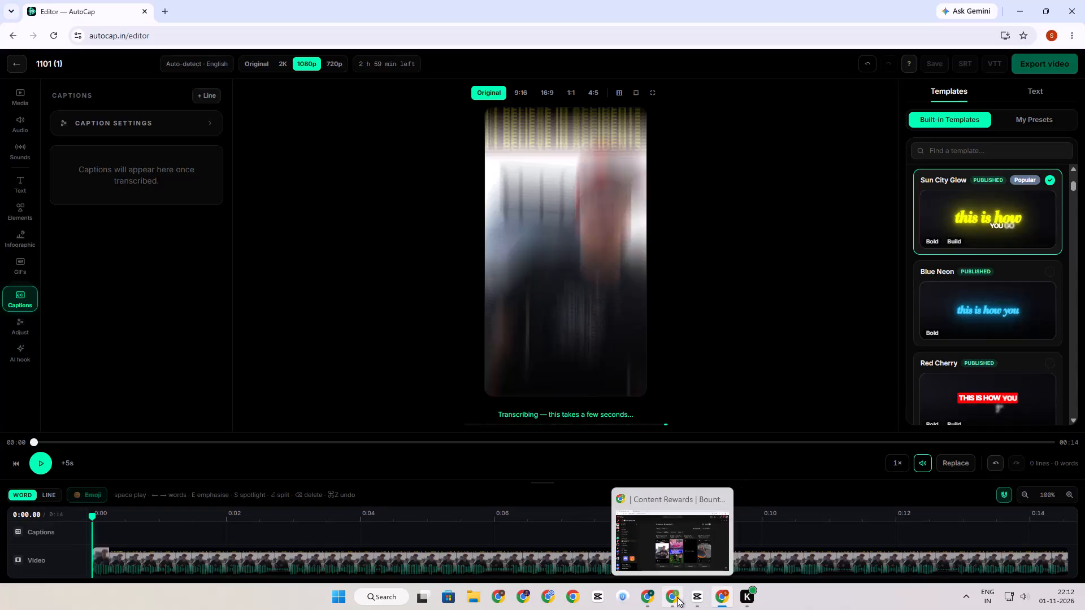
Reload the Whop Content Rewards page and the YouTube Studio video analytics of the free-concert Short.
click(677, 597)
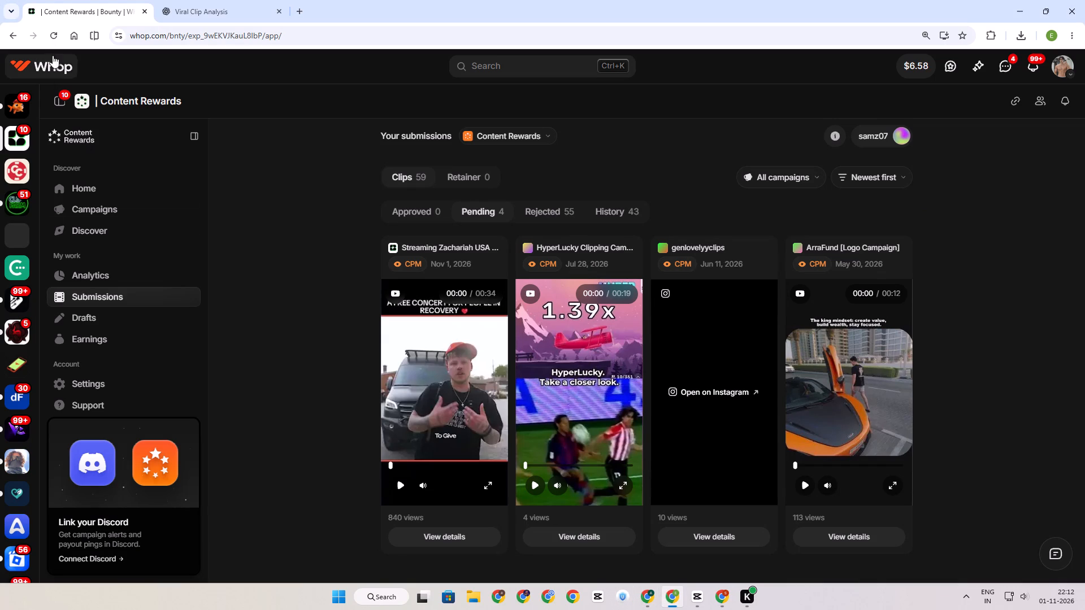
click(53, 39)
click(648, 600)
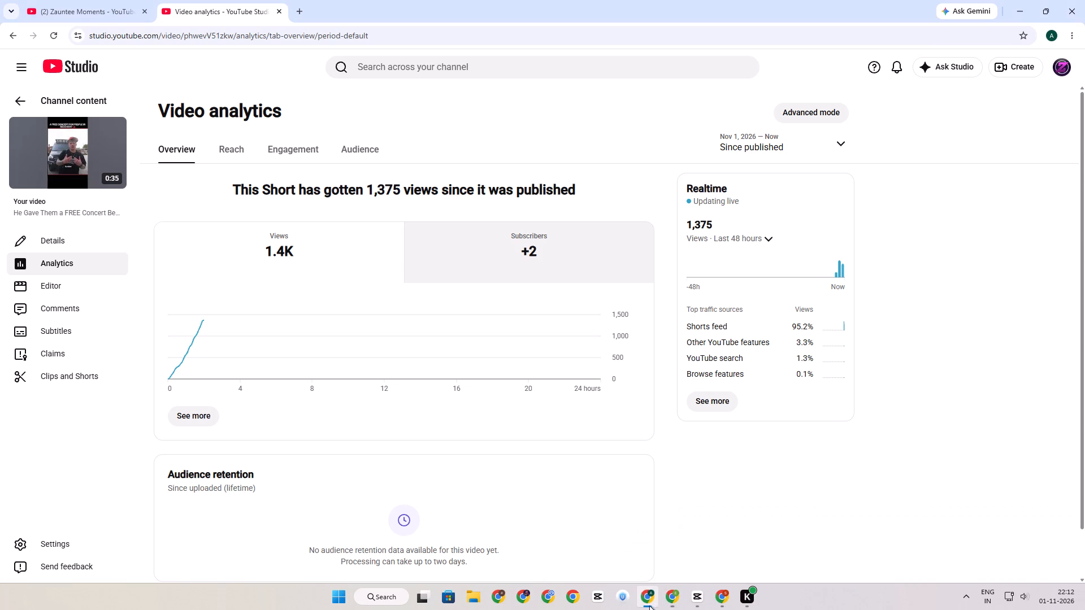
click(50, 32)
click(718, 601)
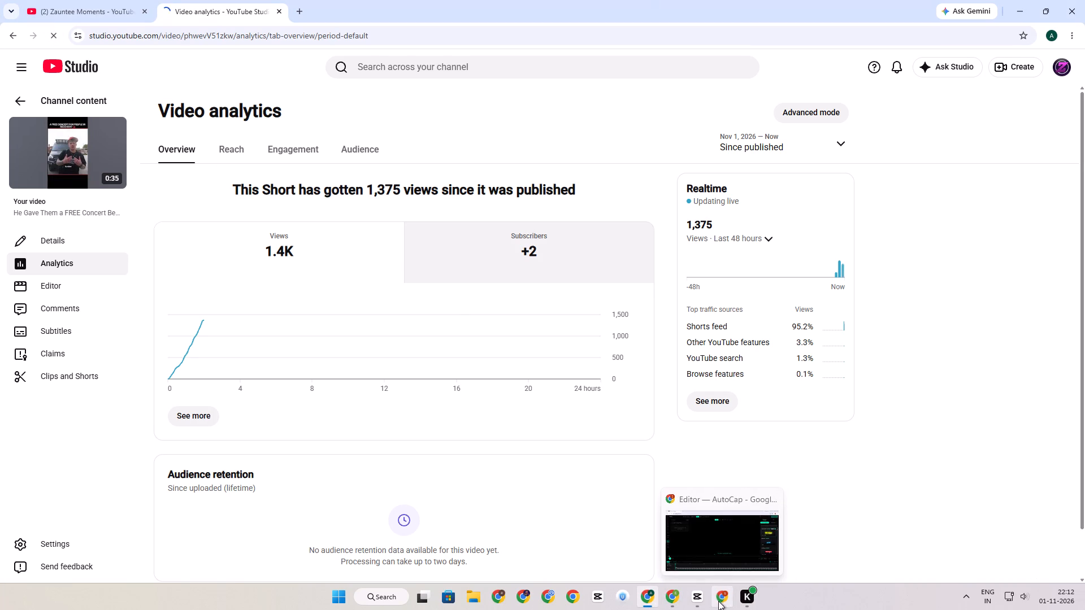
click(670, 598)
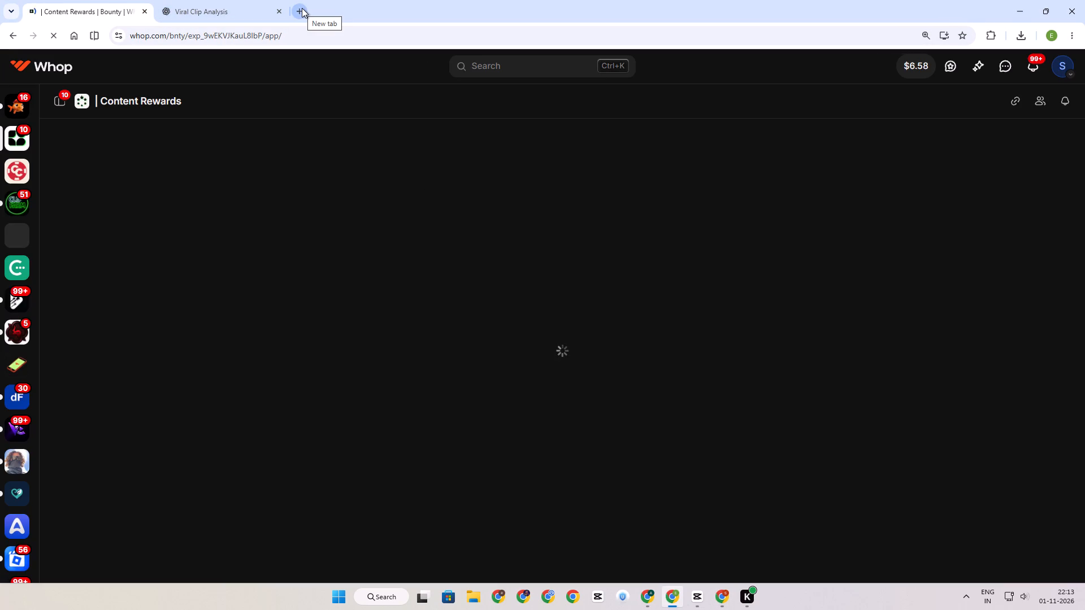
Switch to AutoCap, play the opening of the 1101 (1) video briefly, and return the playhead to 00:00.
click(721, 603)
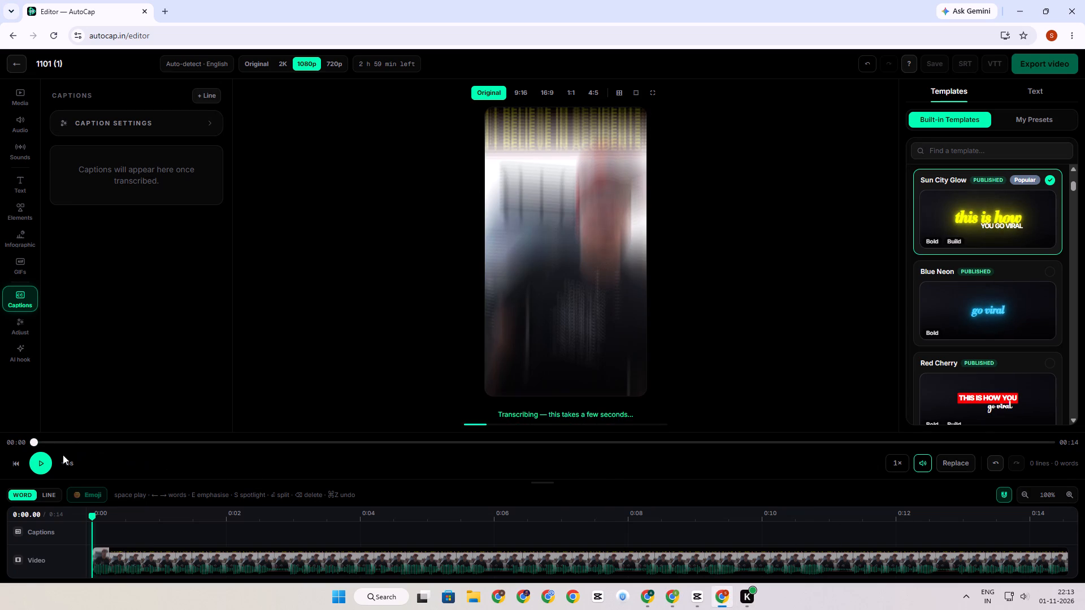
click(42, 461)
click(41, 462)
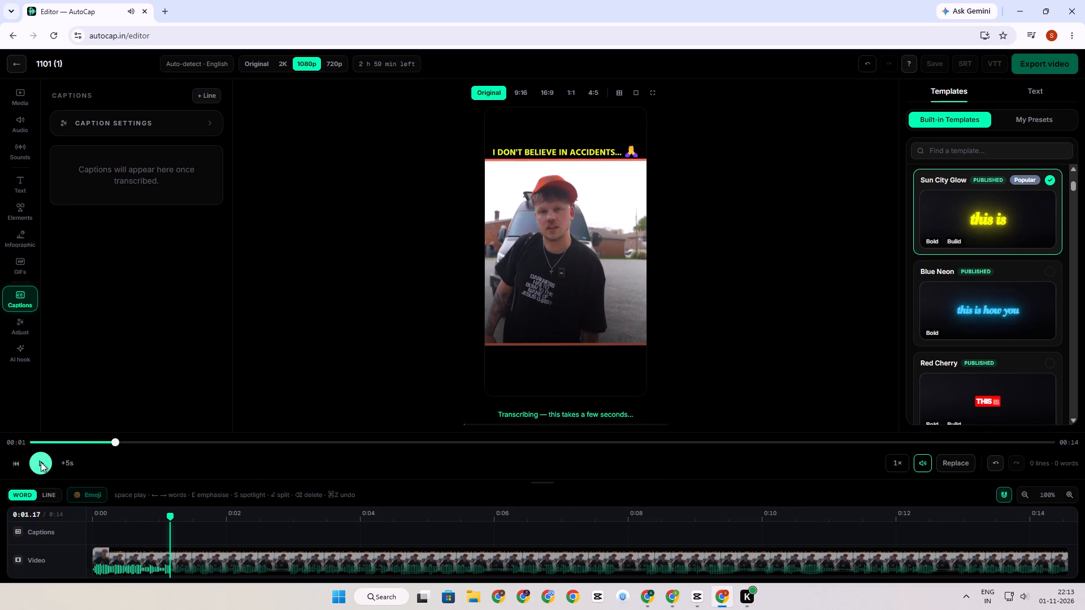
drag(70, 442, 0, 437)
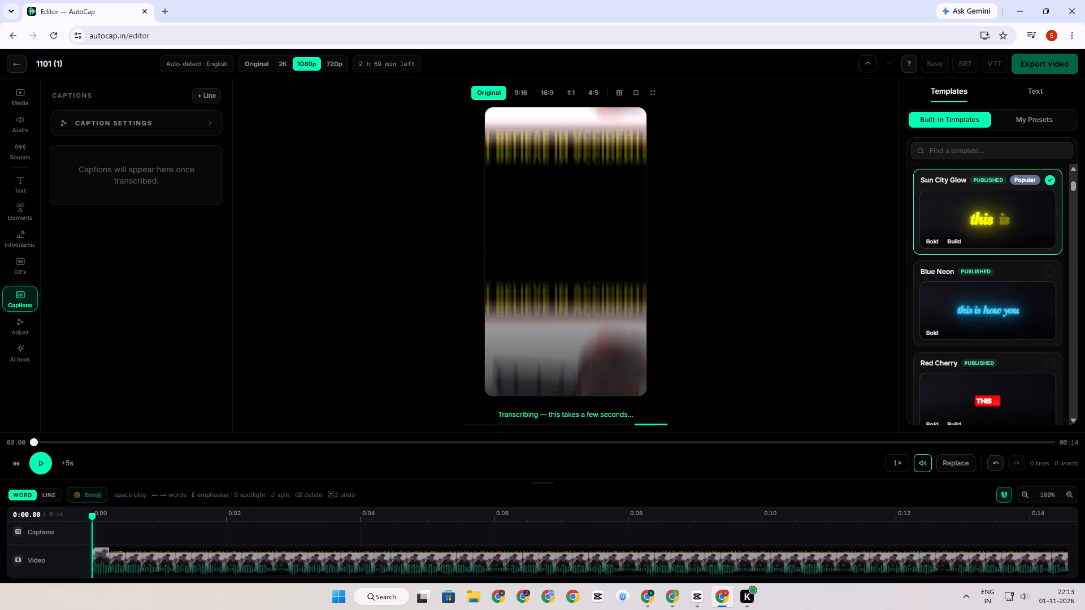
Switch to Whop and open the Submissions page of Content Rewards to check the pending clips.
click(671, 593)
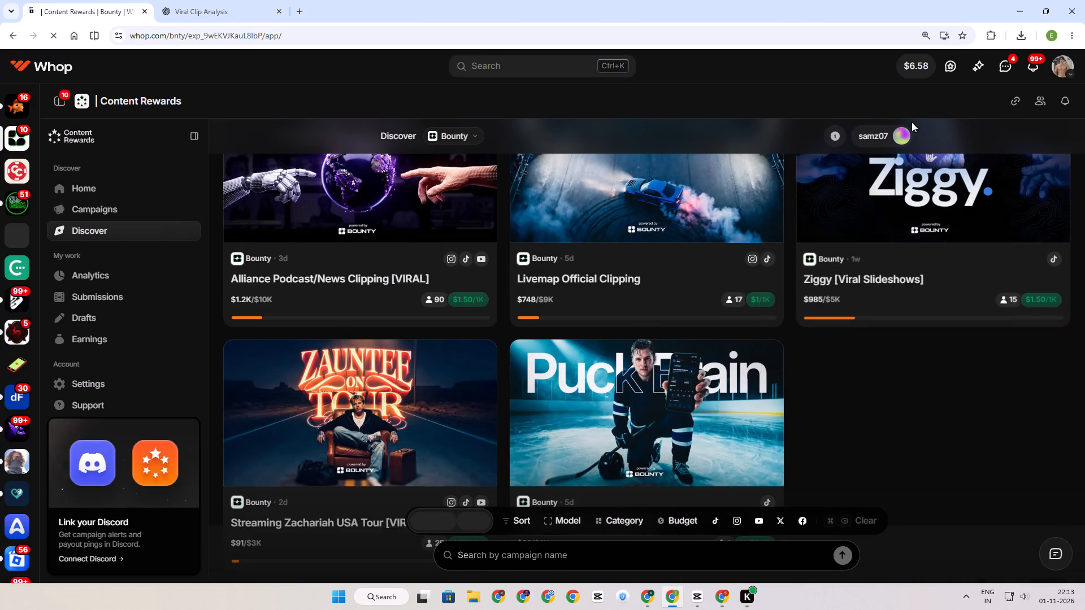
click(88, 299)
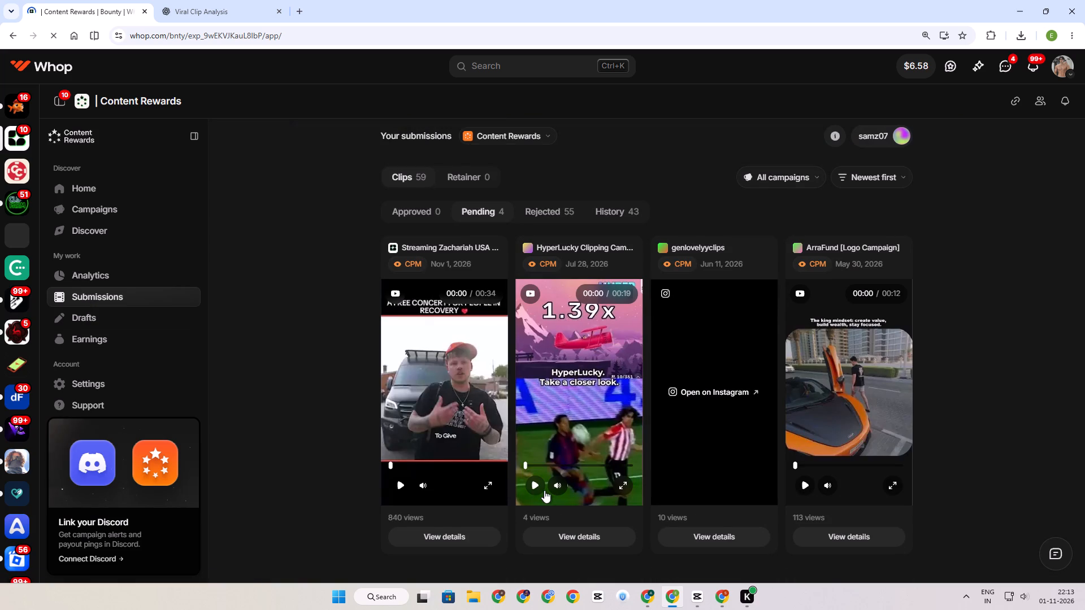
click(715, 598)
Switch to YouTube Studio and examine the Short's realtime views for the last 60 minutes and 48 hours, including the detailed realtime report.
click(649, 595)
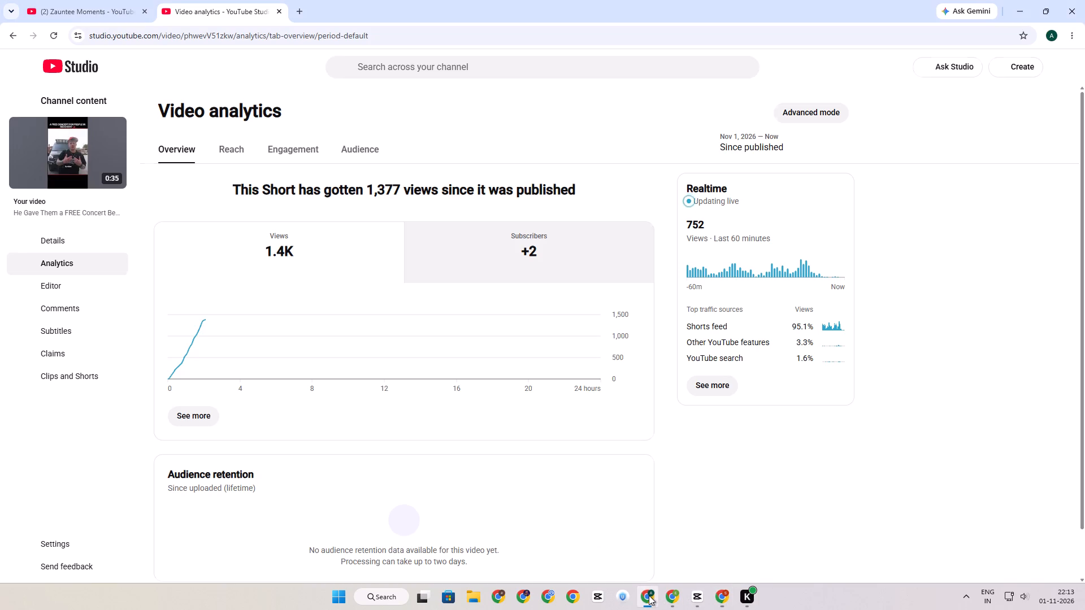
click(723, 240)
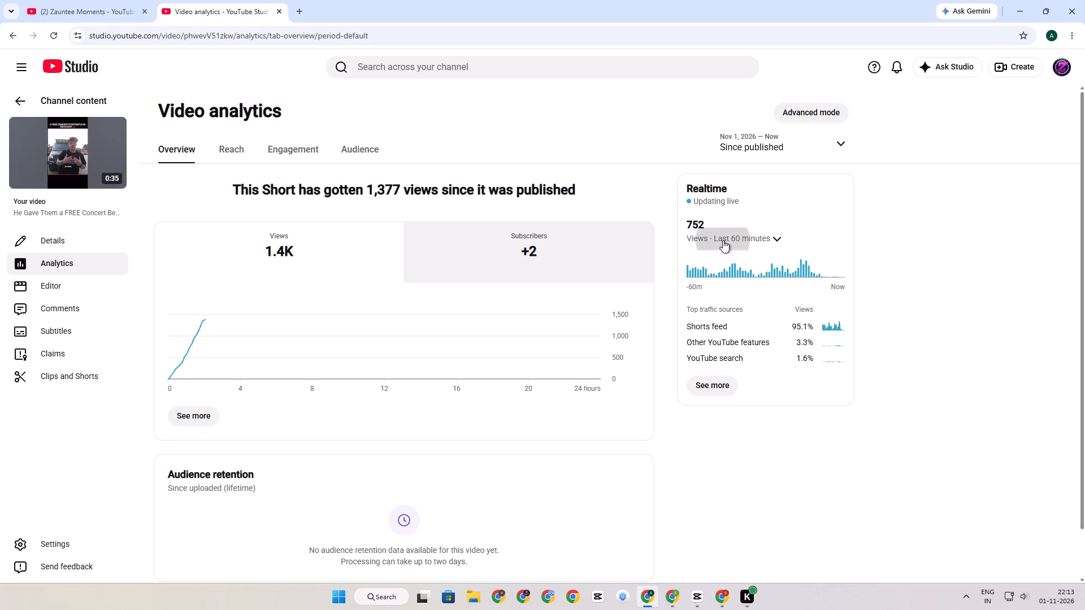
click(732, 259)
click(736, 242)
click(736, 242)
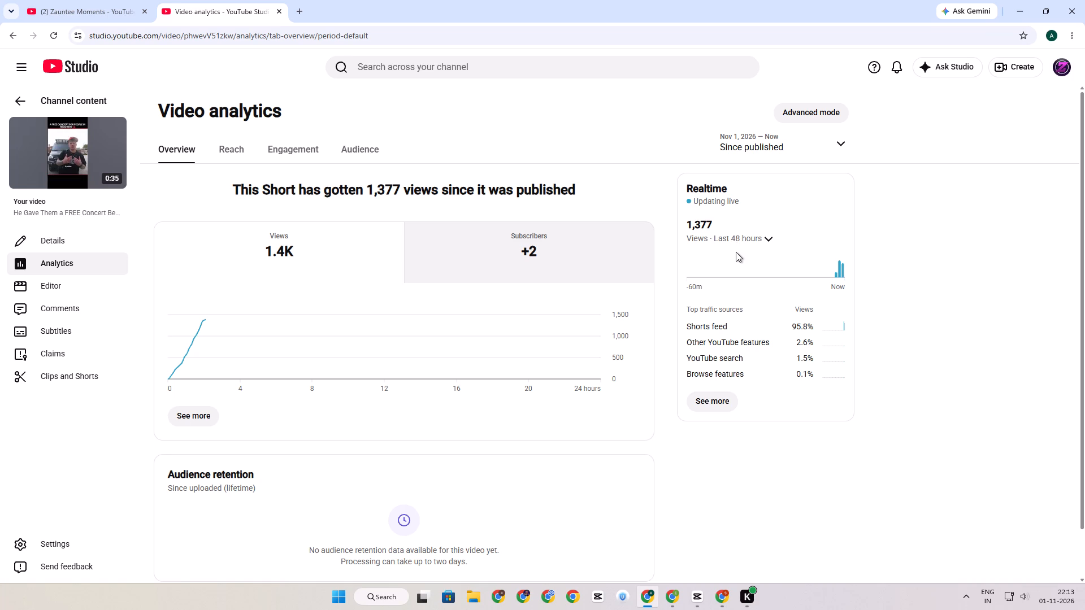
click(730, 403)
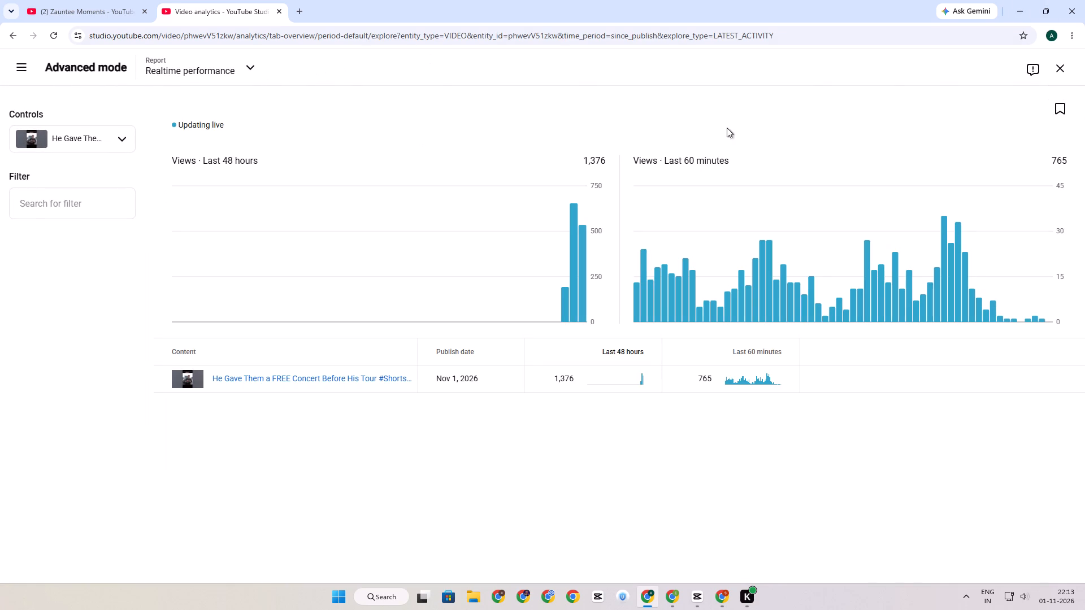
click(1075, 71)
click(1071, 69)
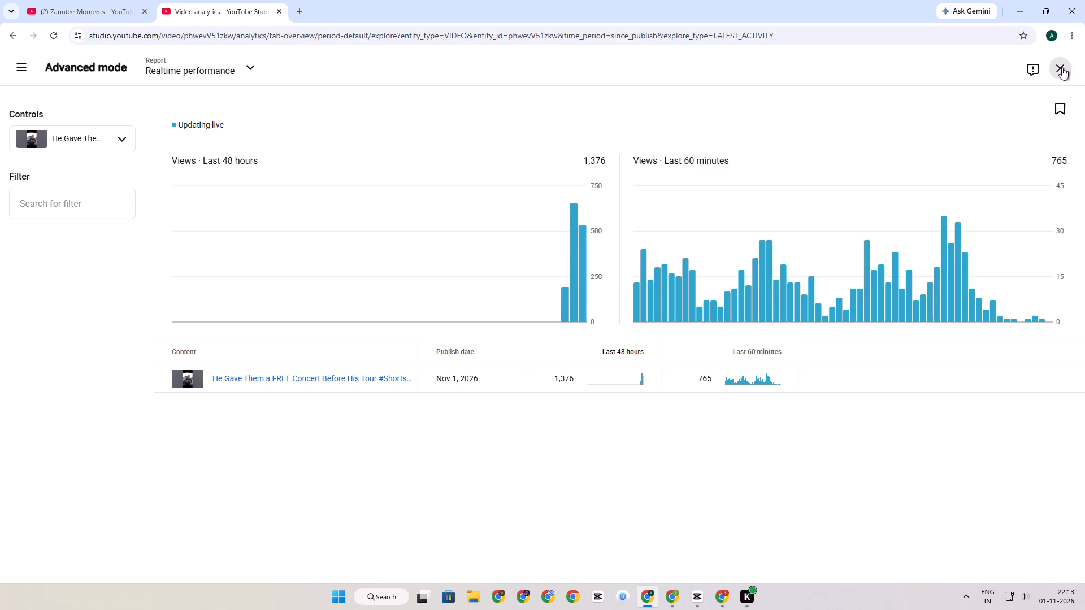
click(1061, 67)
Examine the Short's Engagement, Reach and Audience analytics, including traffic sources, search terms and device types.
click(295, 146)
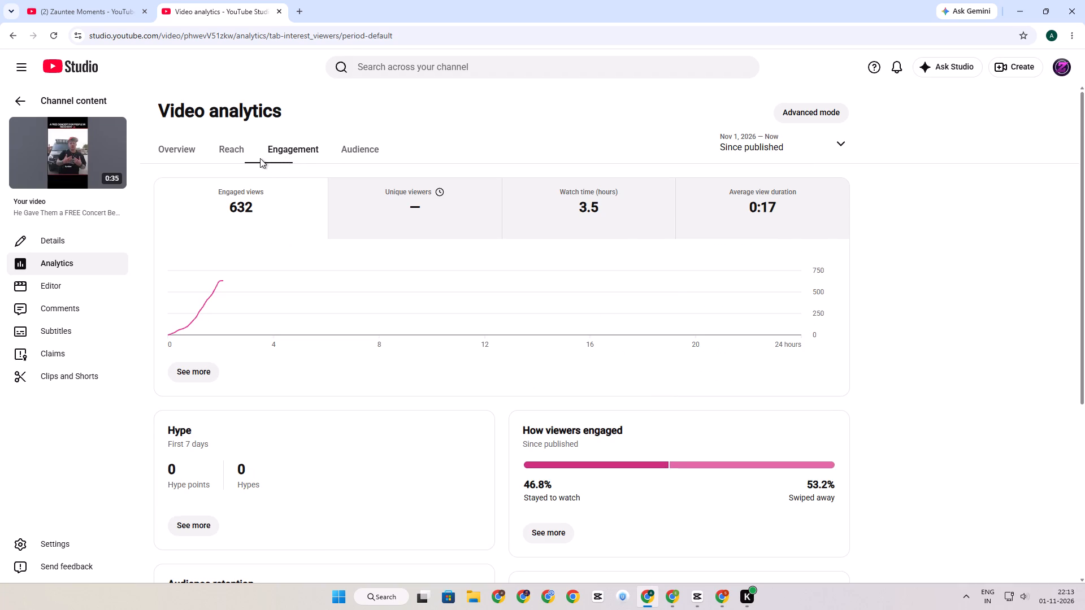
click(228, 155)
click(279, 155)
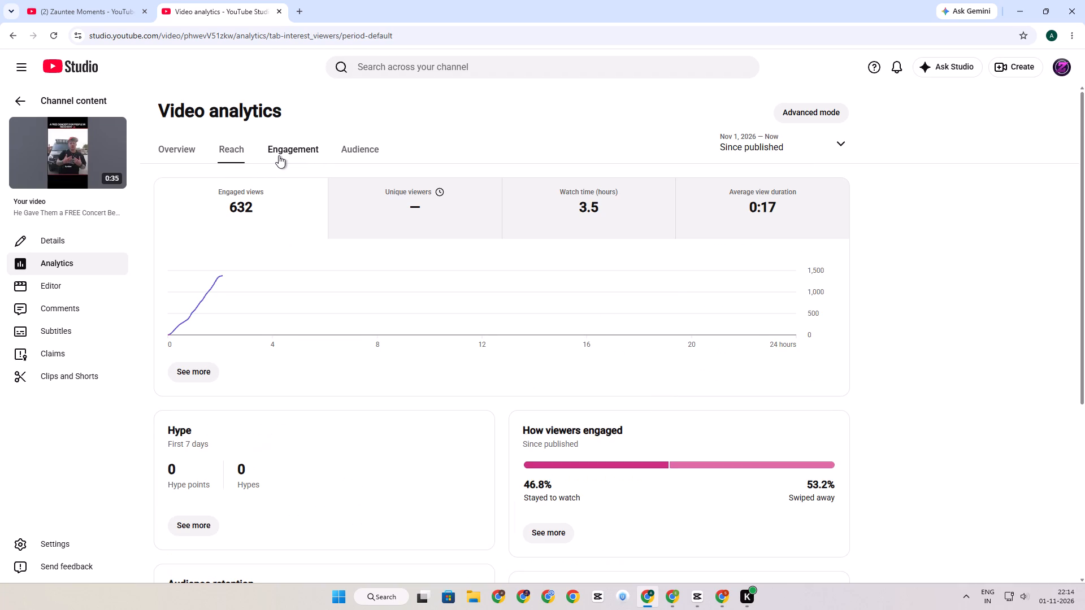
click(244, 199)
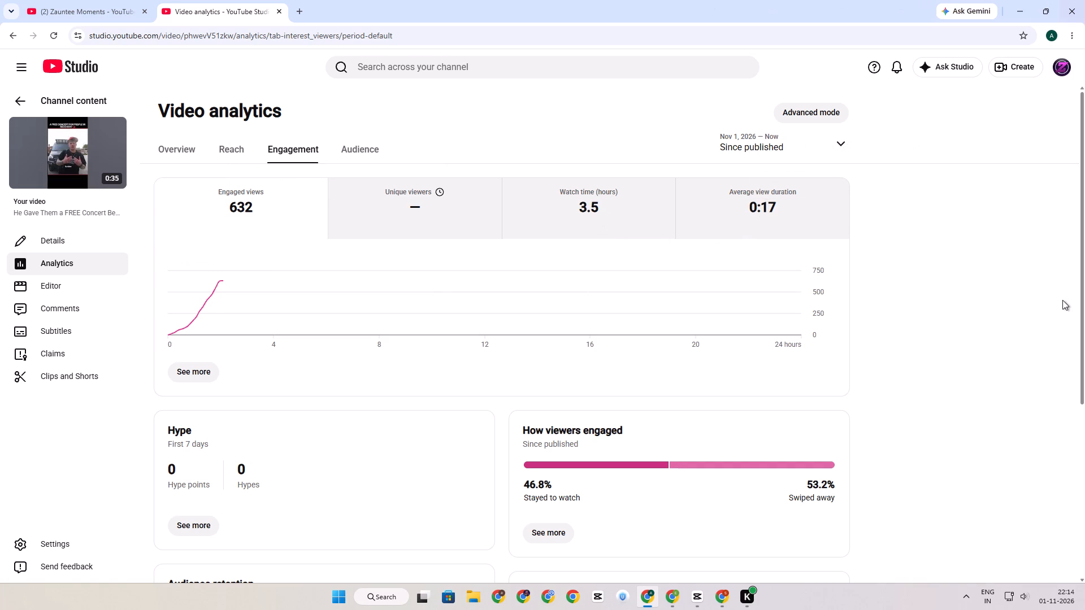
click(228, 150)
scroll(433, 351, down, 4)
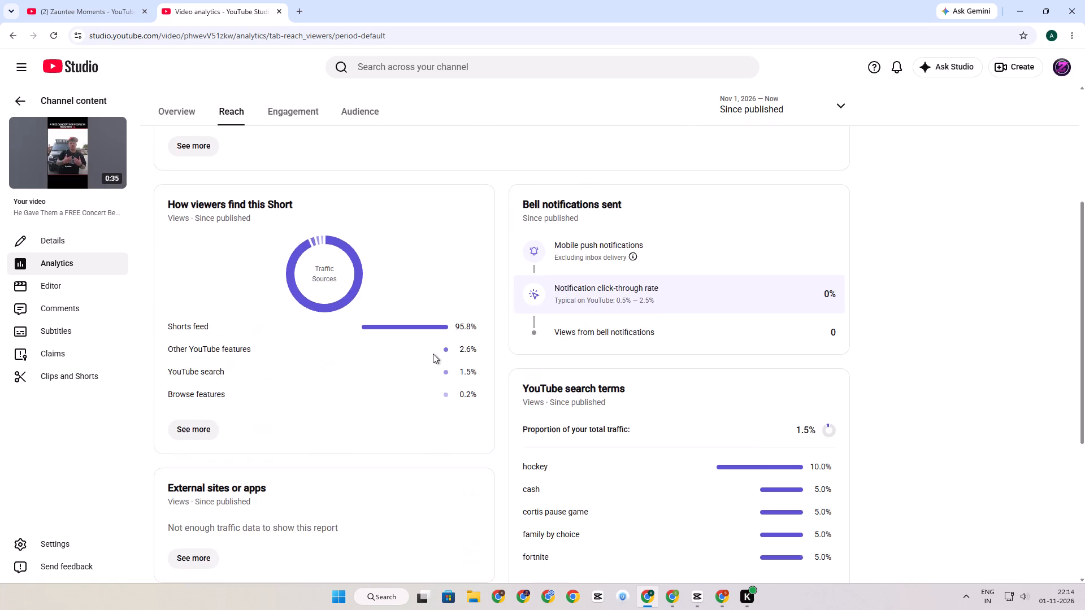
scroll(433, 355, down, 4)
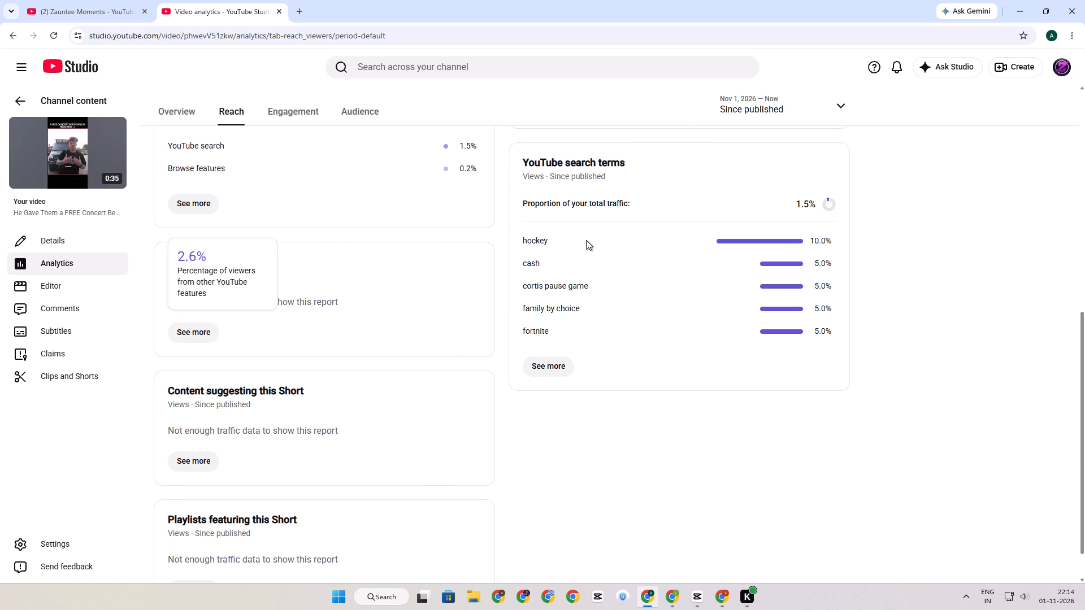
click(579, 239)
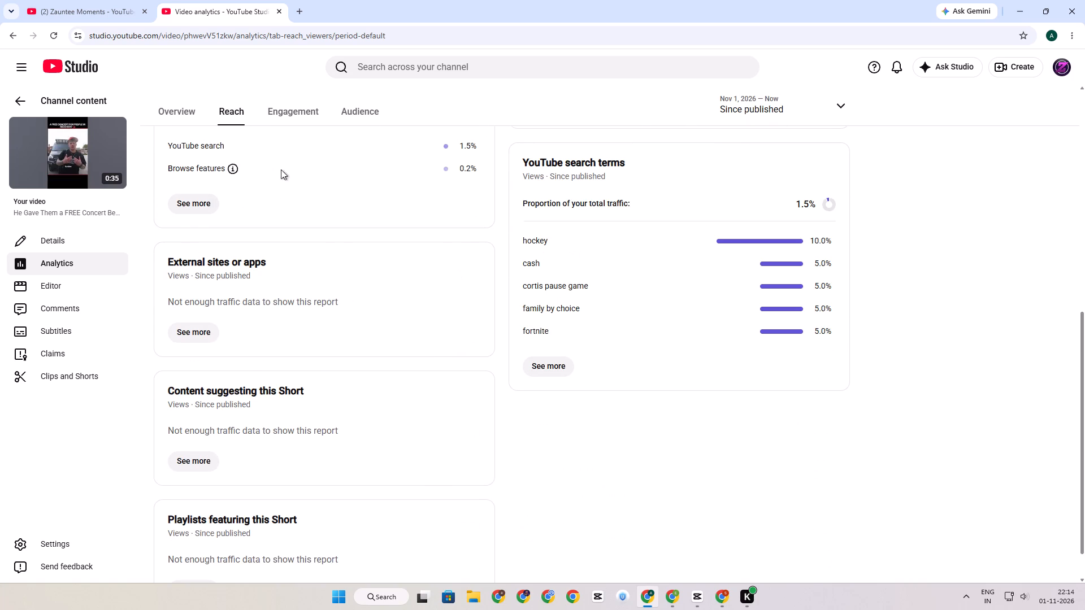
click(354, 123)
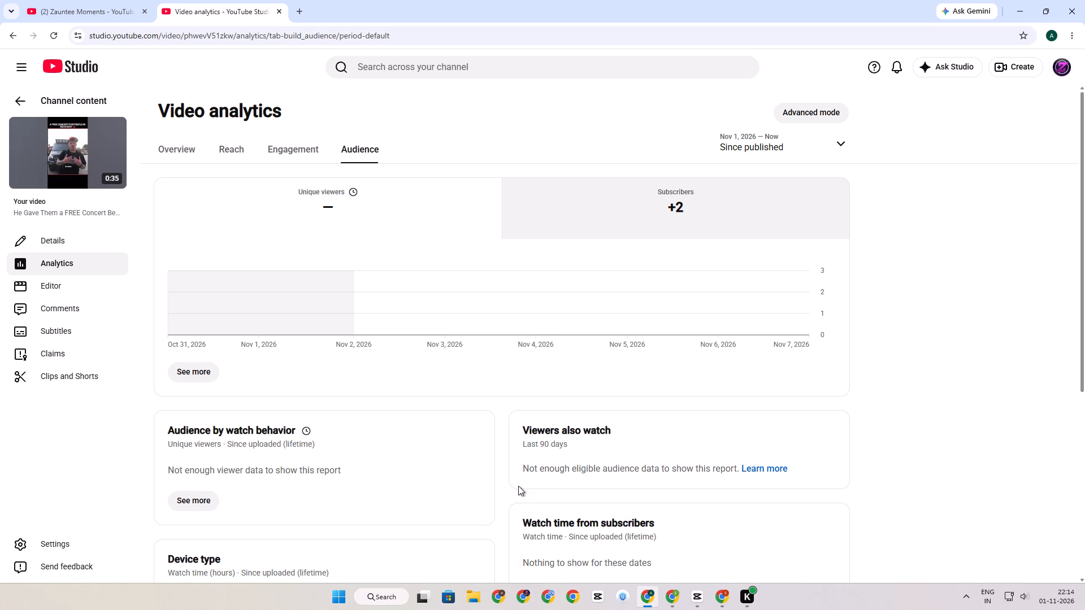
scroll(518, 482, down, 9)
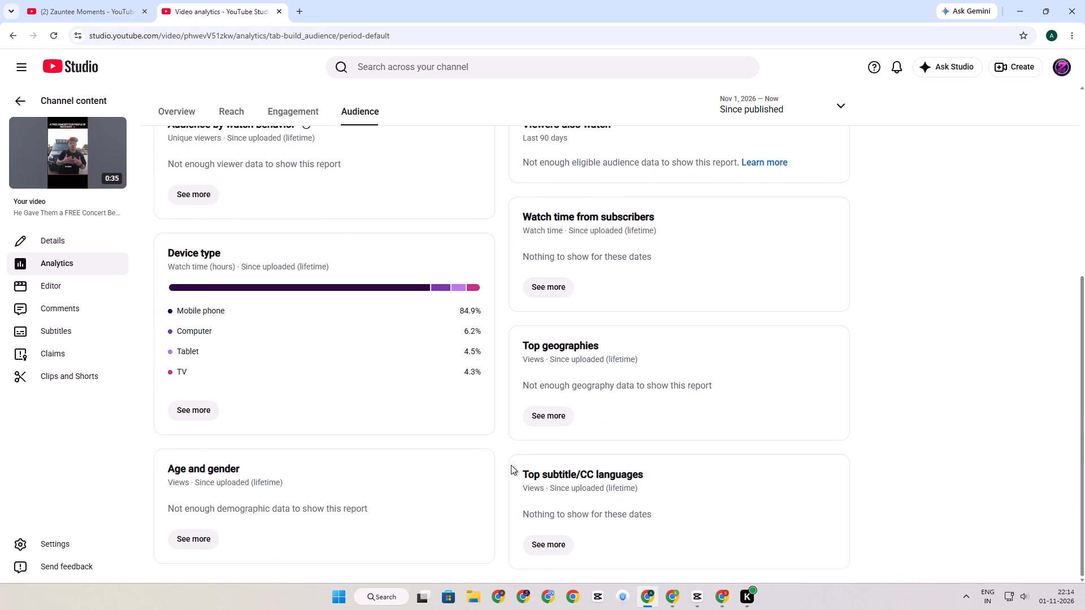
Return to AutoCap and play the captioned 1101 (1) video from the start to review its captions.
click(671, 598)
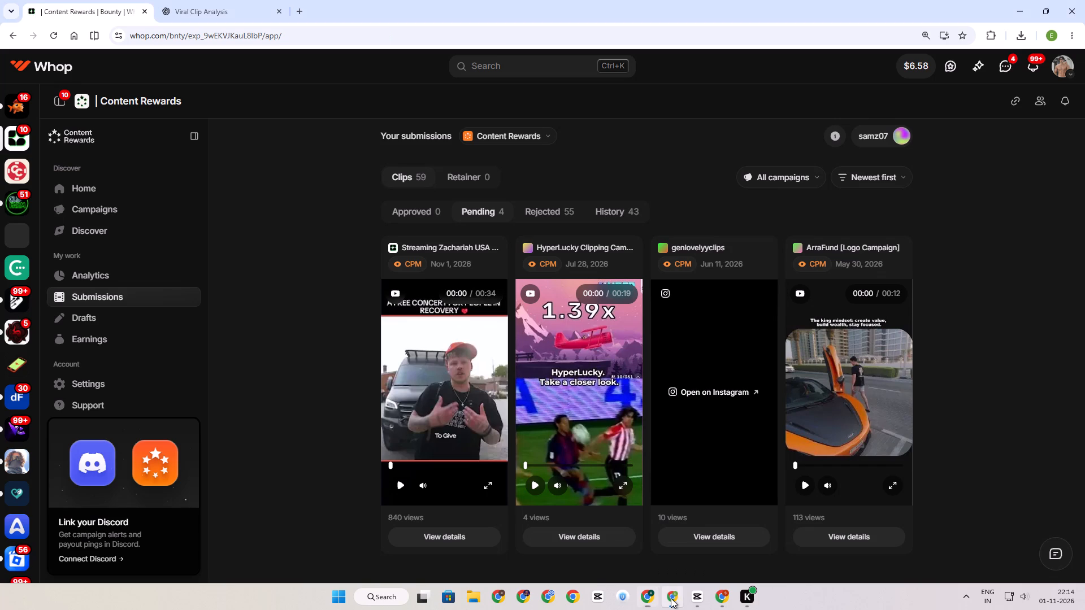
click(721, 600)
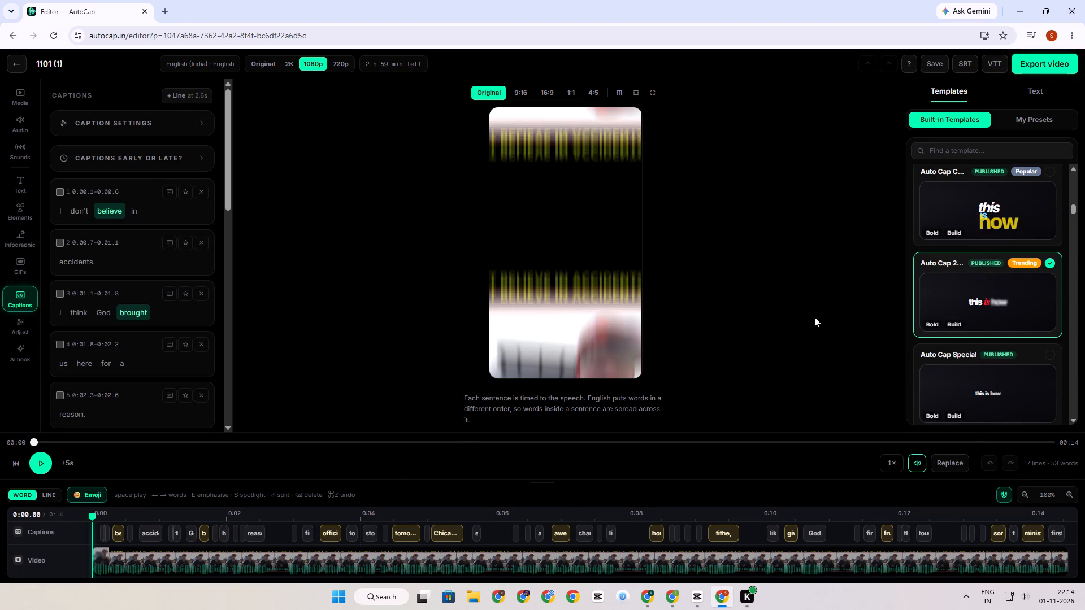
key(space)
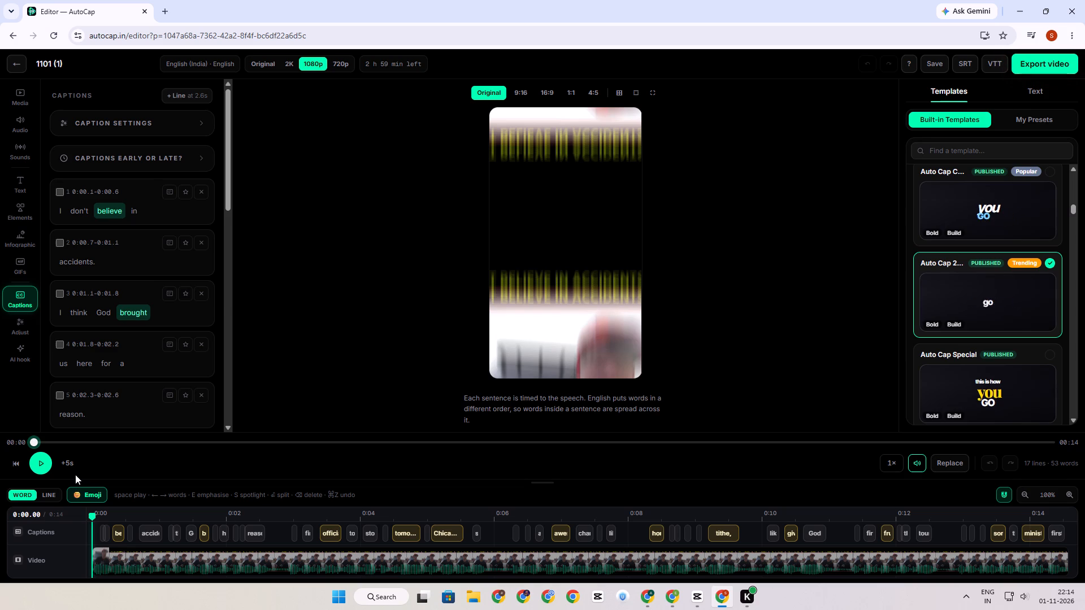
key(space)
click(41, 465)
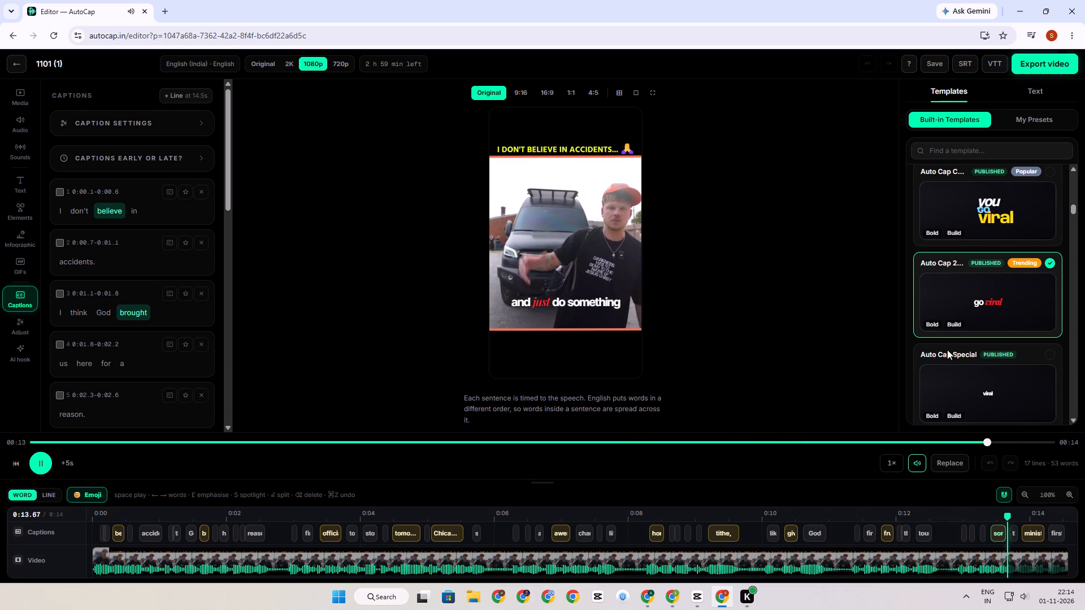
Examine the built-in caption templates below the applied one, looking through the English and regional-language styles.
scroll(968, 286, down, 3)
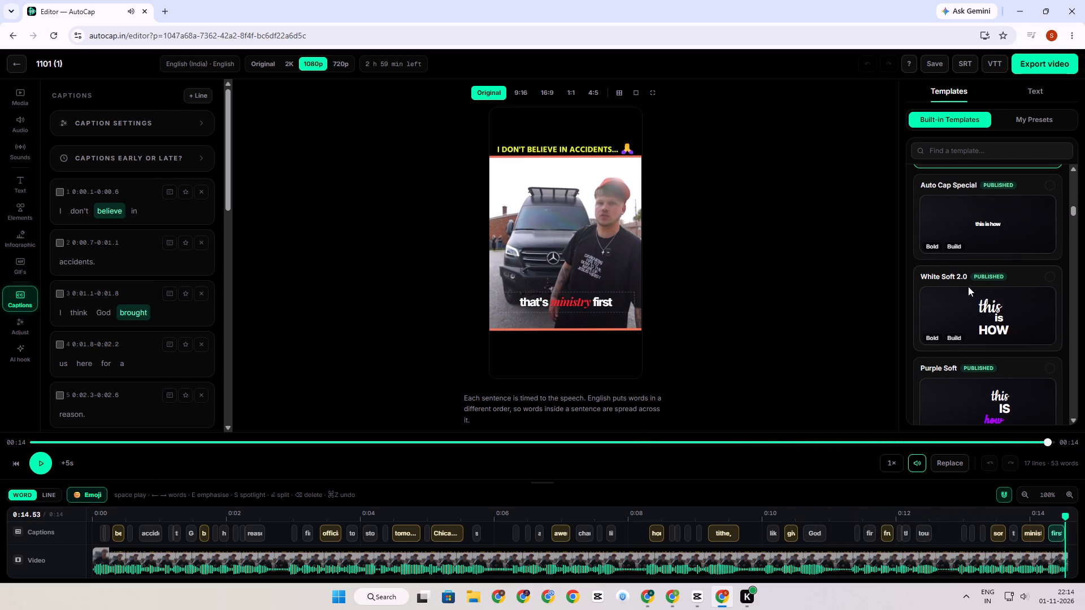
scroll(968, 286, down, 6)
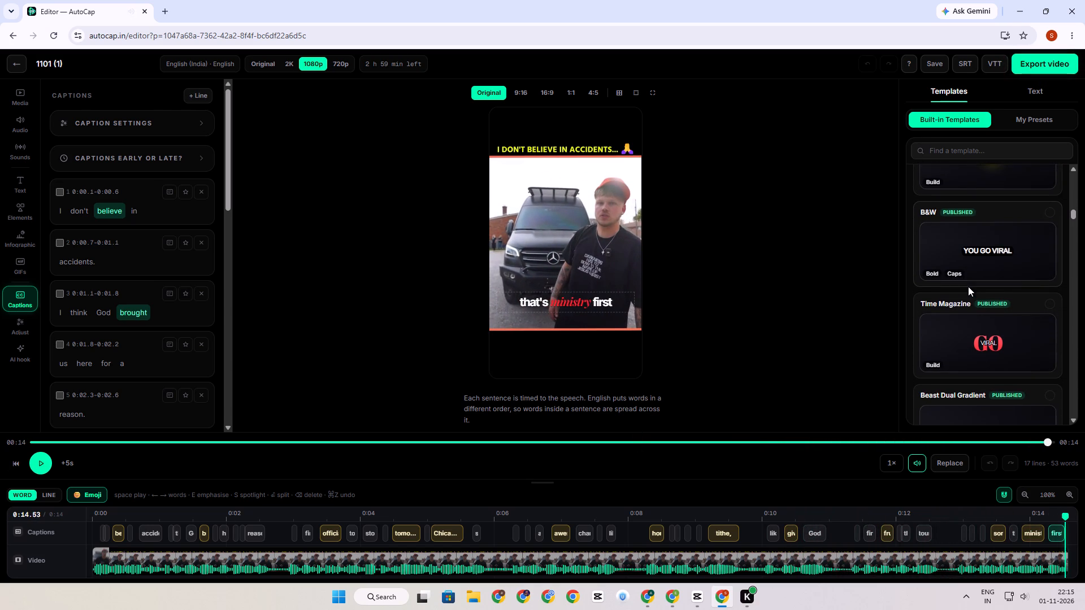
scroll(968, 286, down, 10)
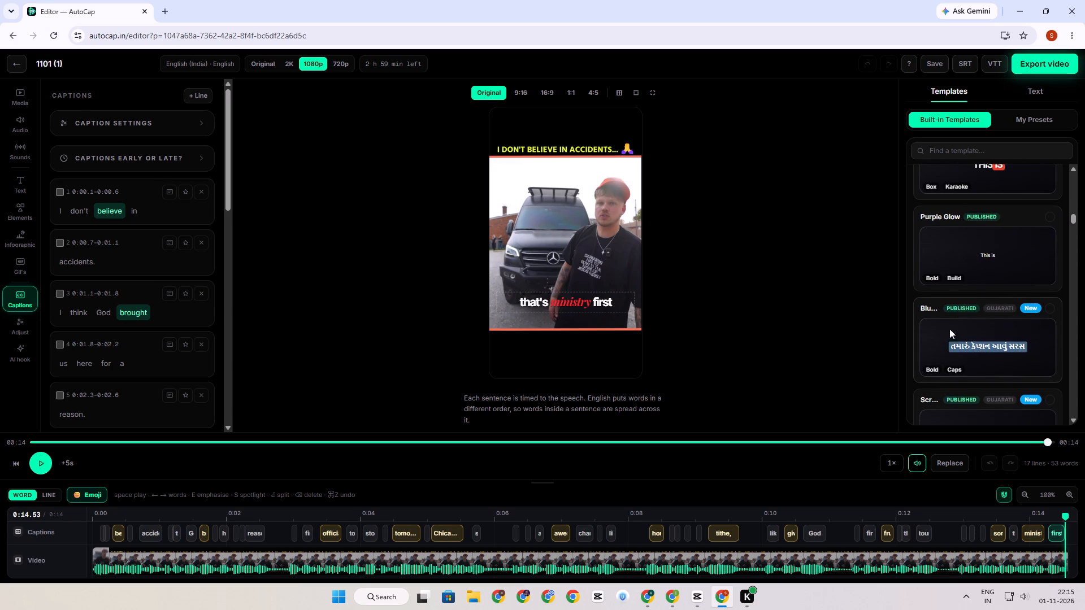
scroll(949, 329, down, 10)
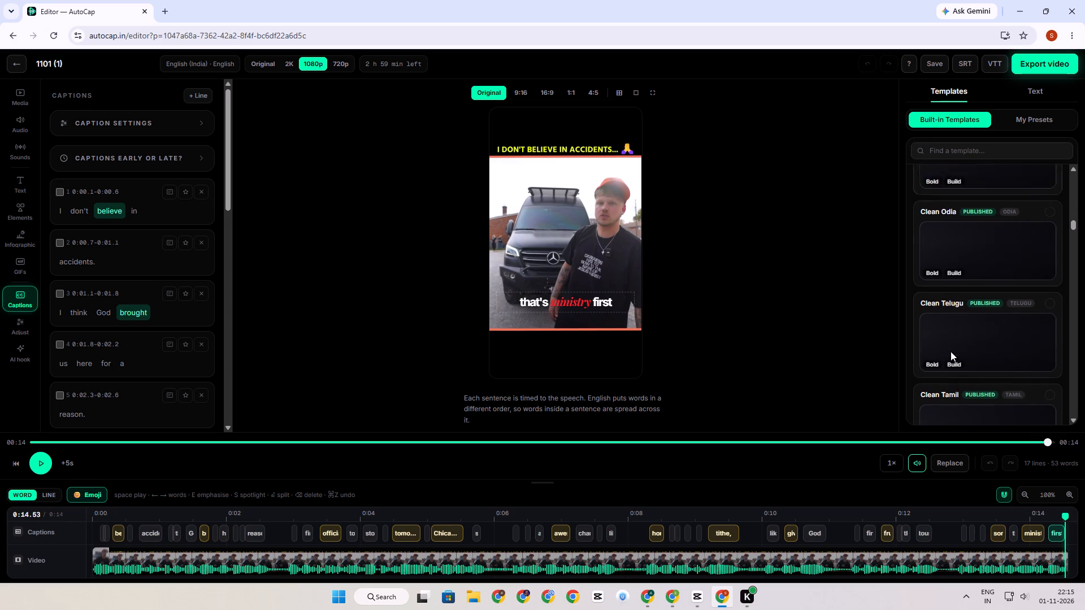
scroll(951, 351, down, 1)
scroll(992, 334, up, 1)
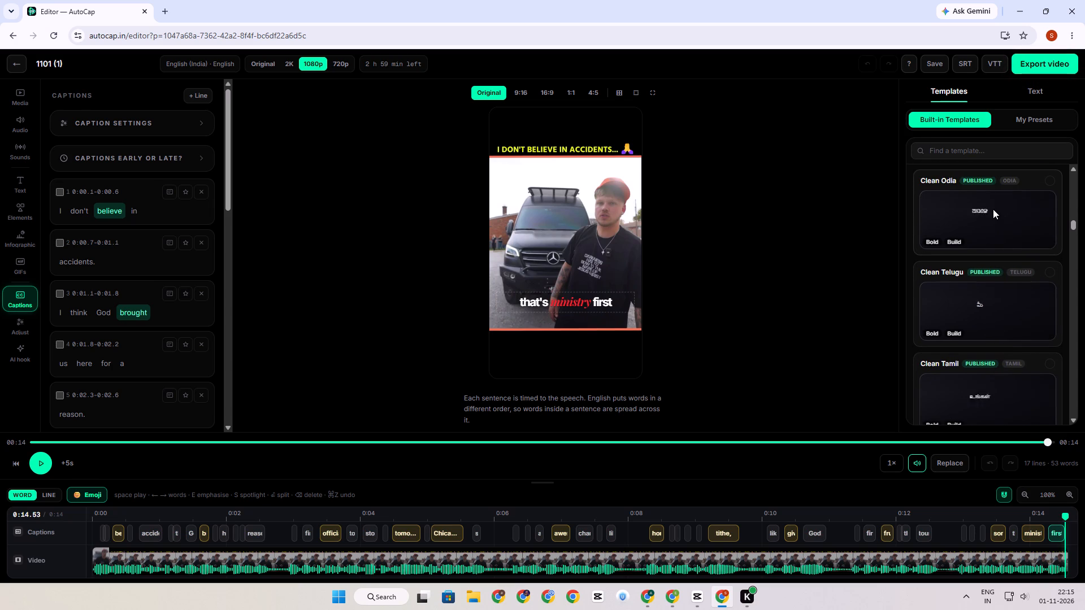
scroll(992, 265, down, 4)
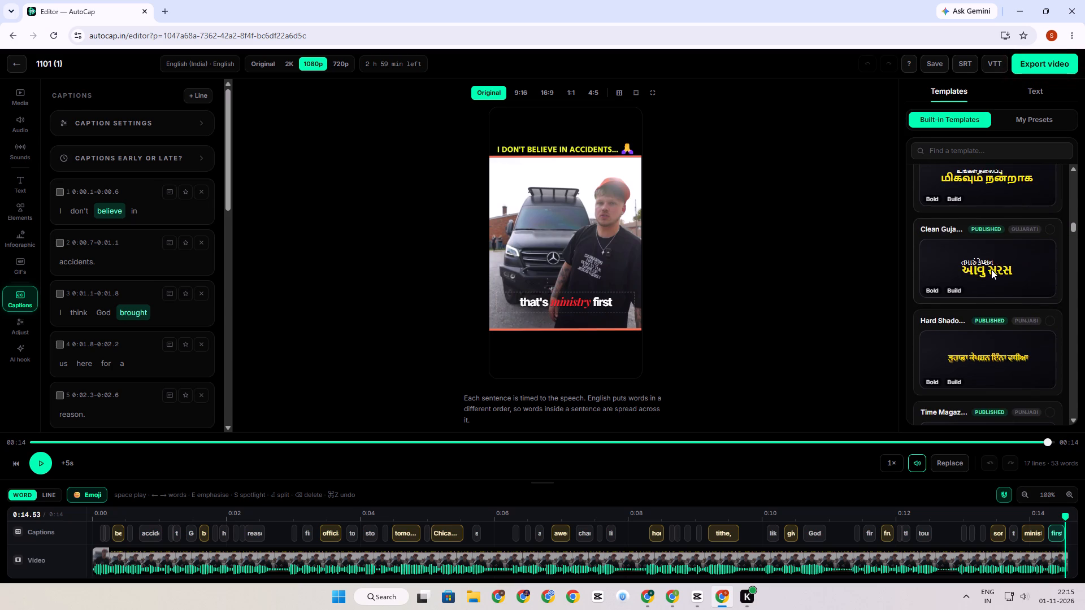
scroll(990, 272, down, 8)
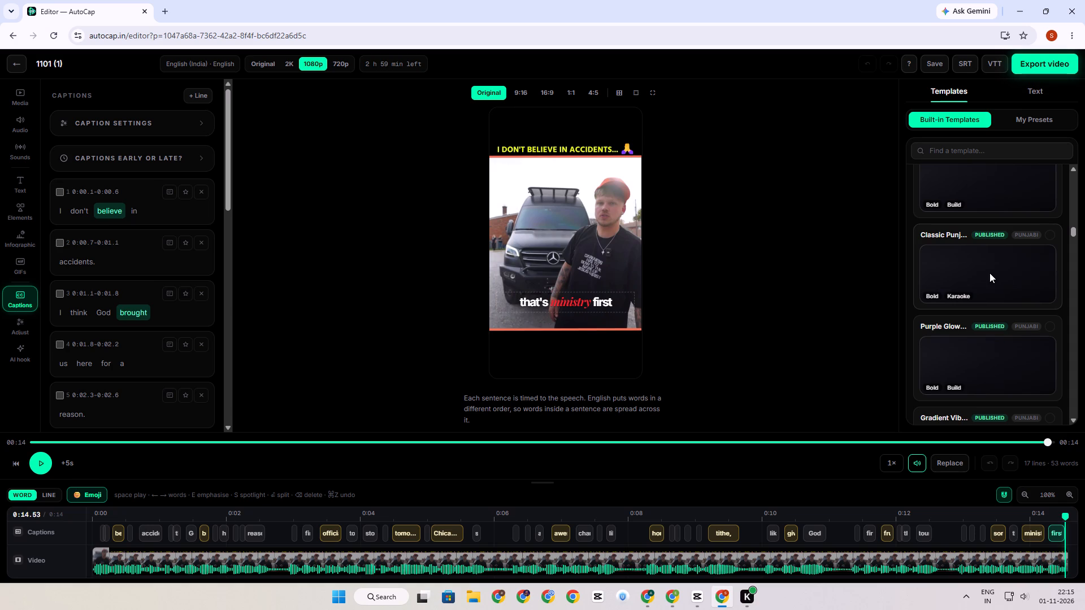
scroll(989, 273, up, 2)
scroll(989, 273, down, 3)
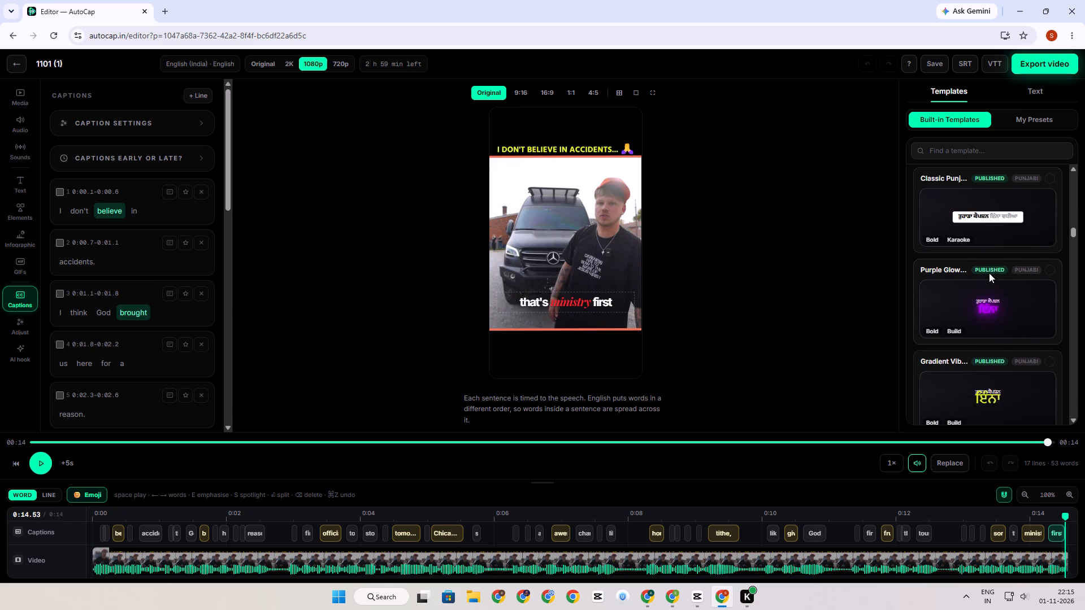
scroll(989, 273, down, 8)
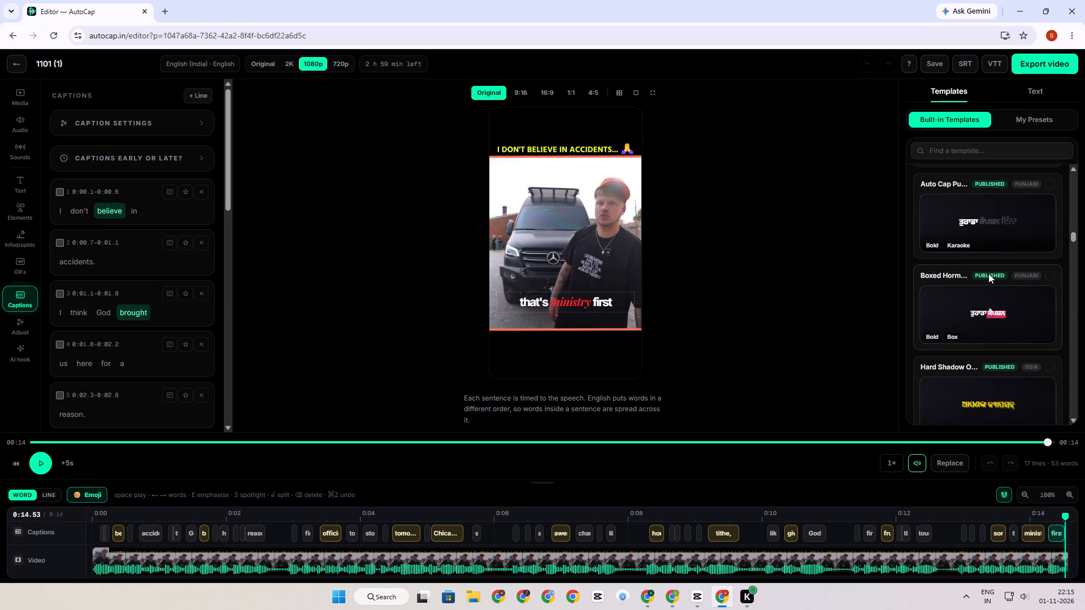
scroll(988, 273, down, 11)
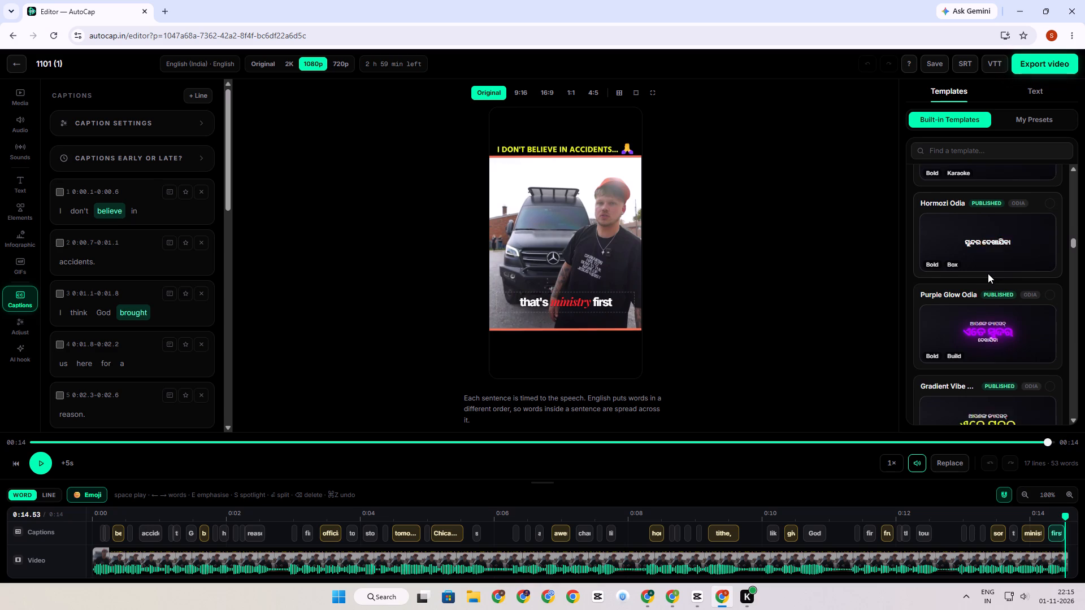
scroll(988, 273, down, 5)
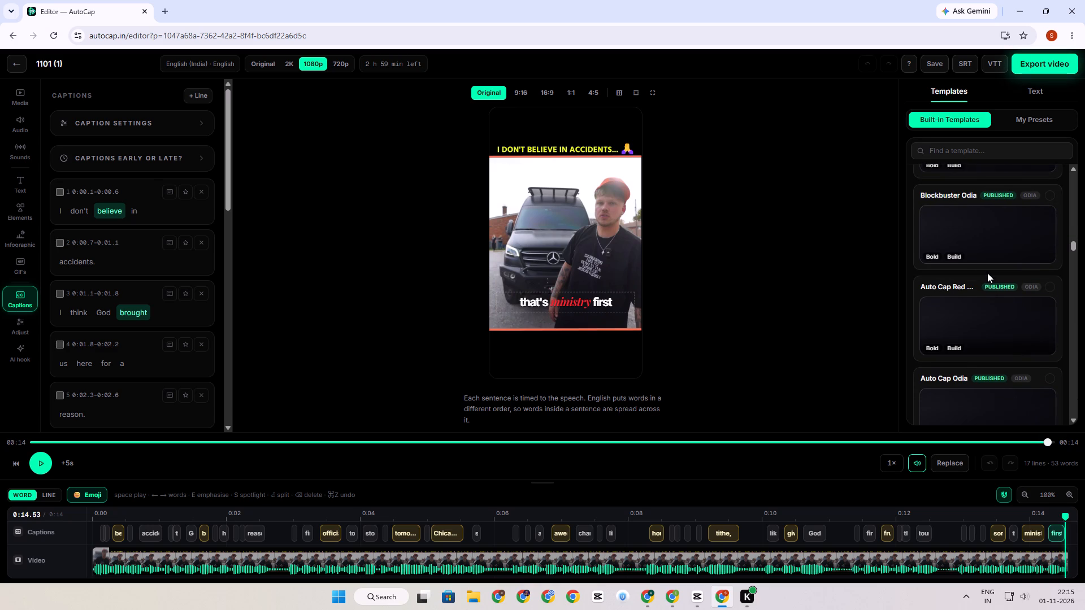
scroll(986, 273, down, 4)
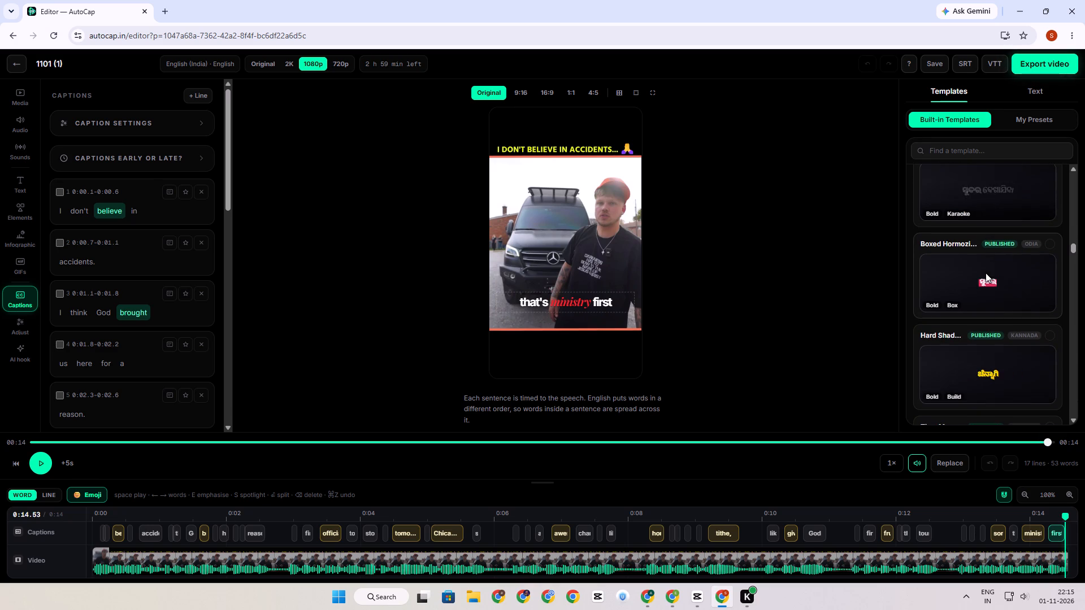
scroll(986, 273, down, 9)
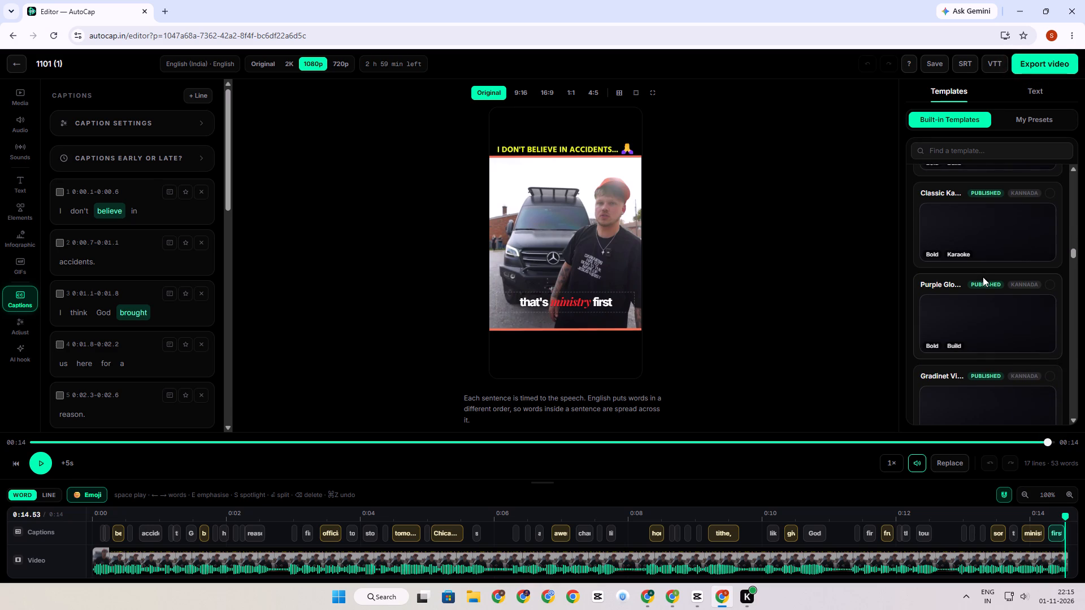
scroll(983, 277, down, 4)
key(space)
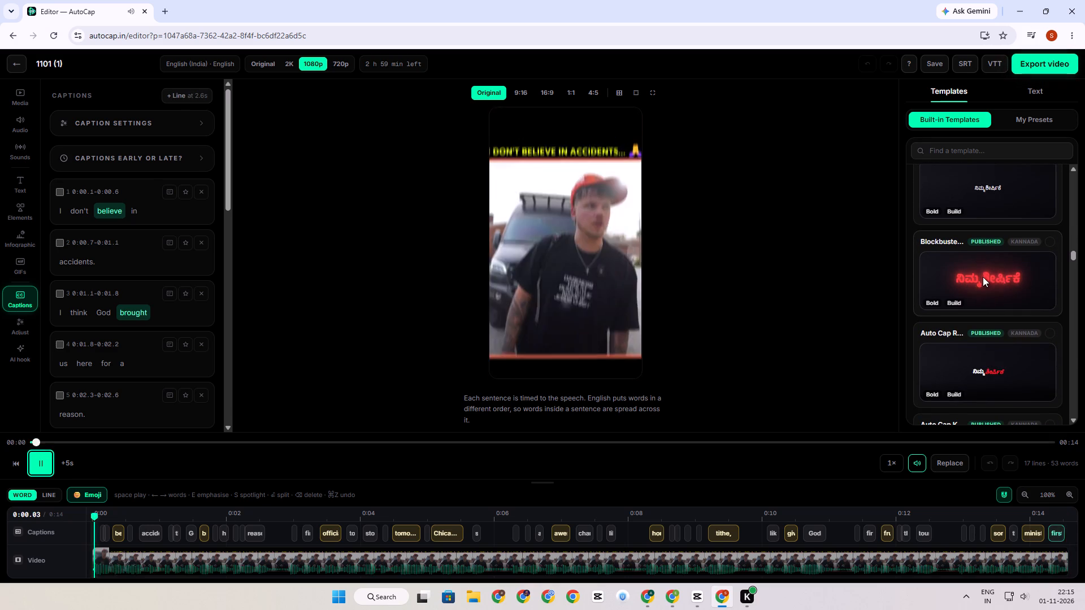
key(space)
scroll(983, 277, down, 5)
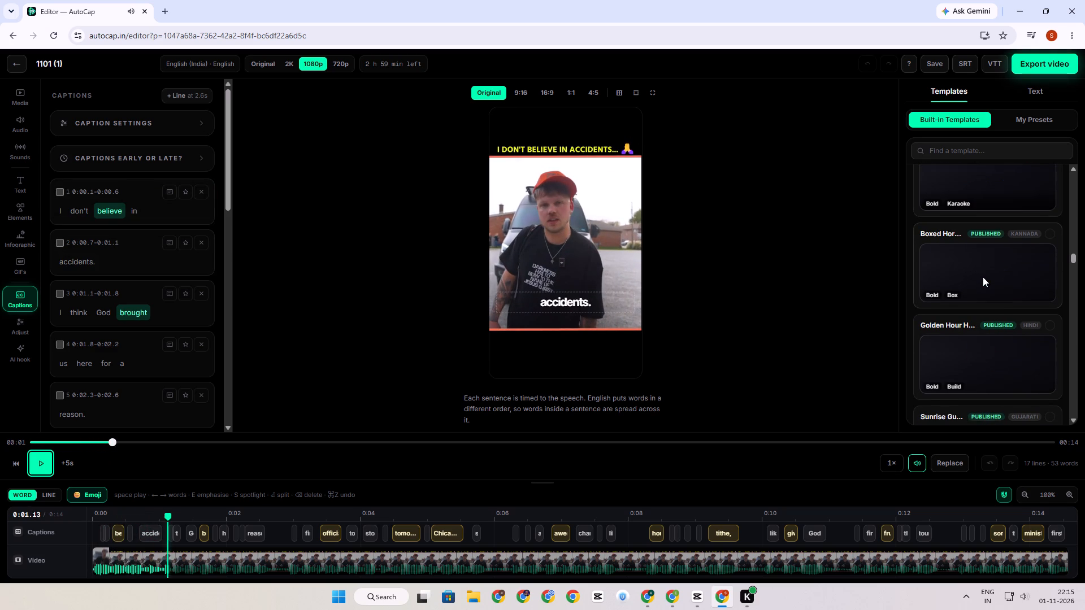
scroll(983, 277, down, 4)
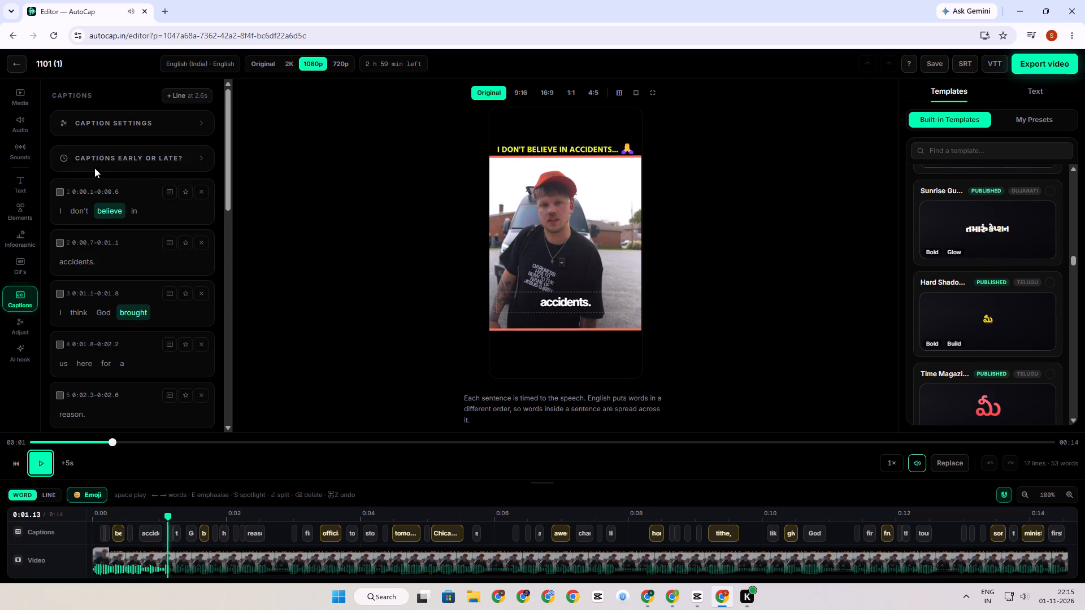
Select the word "I" in the first caption and examine the text style options, from fonts and format to effects.
click(162, 214)
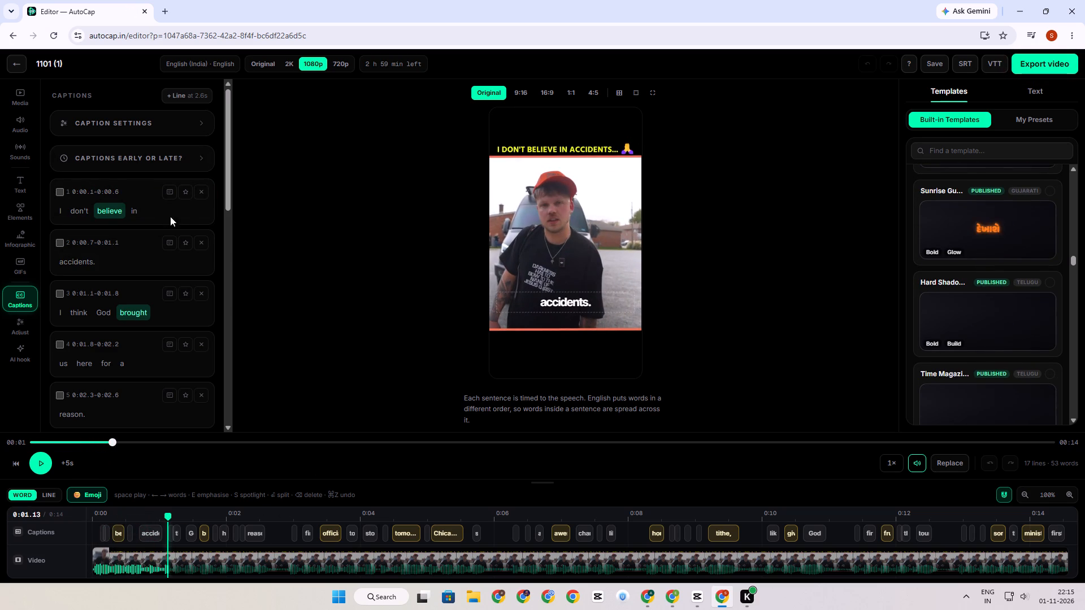
ctrl+scroll(165, 530, up, 5)
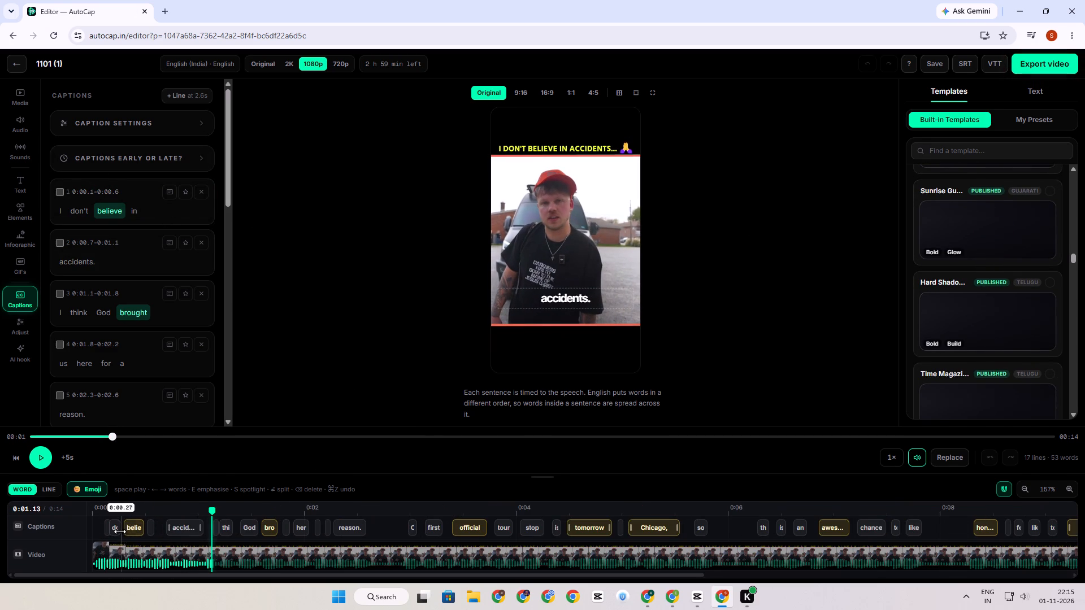
scroll(120, 533, up, 5)
ctrl+click(116, 534)
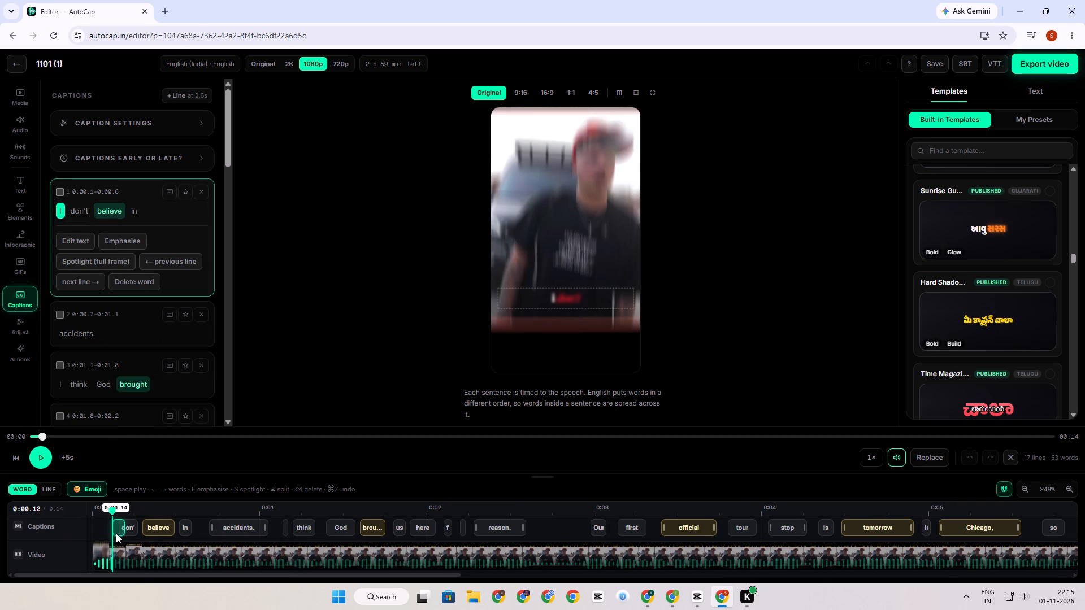
click(1035, 95)
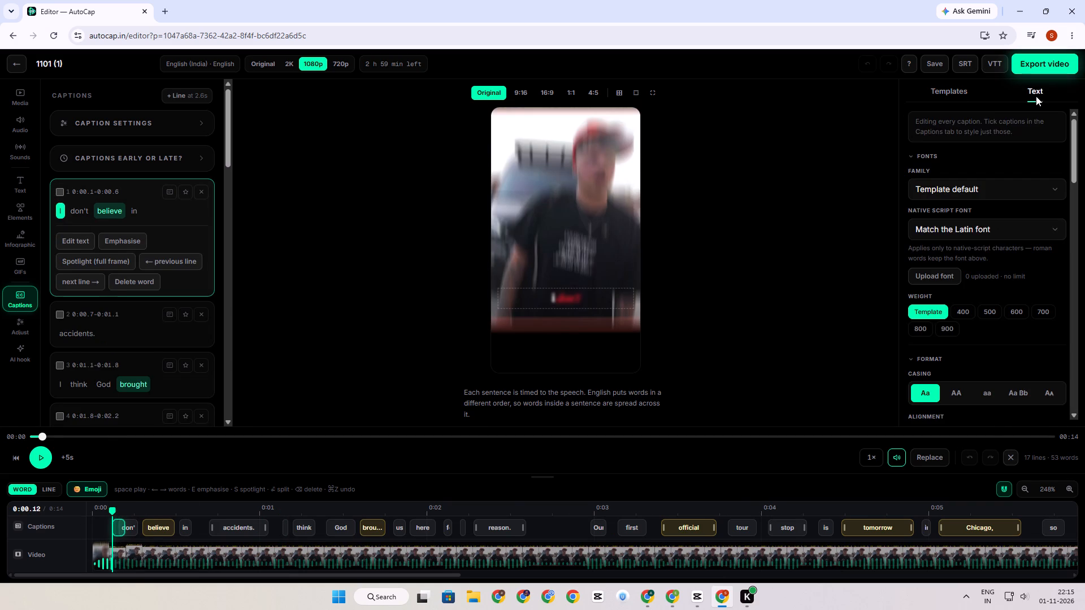
scroll(971, 301, down, 16)
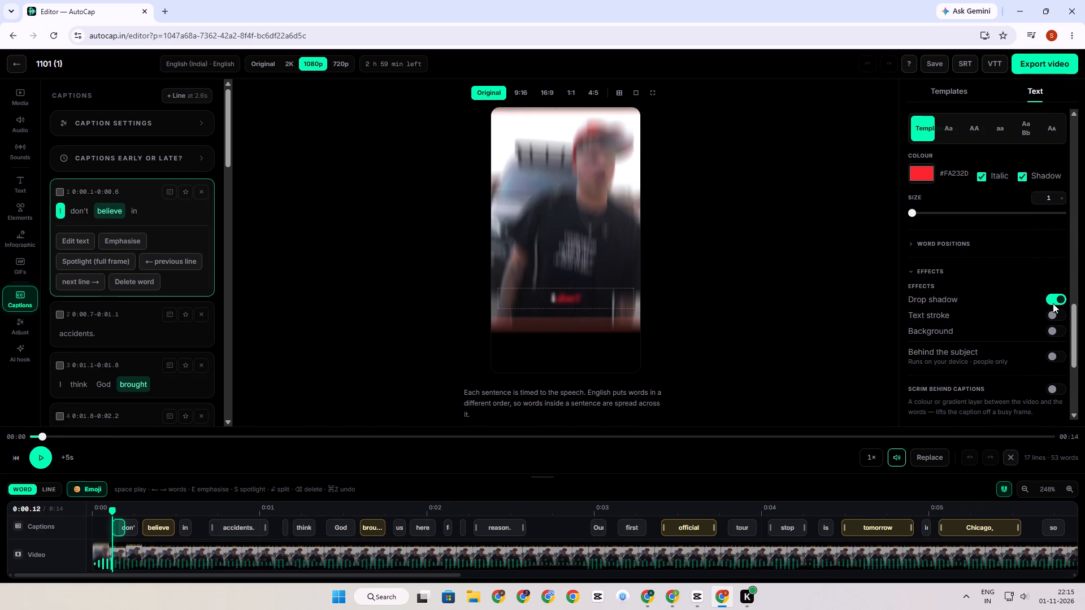
Apply position changes to all captions, move them up onto the speaker's chest, and play the video to check the placement.
click(553, 284)
key(space)
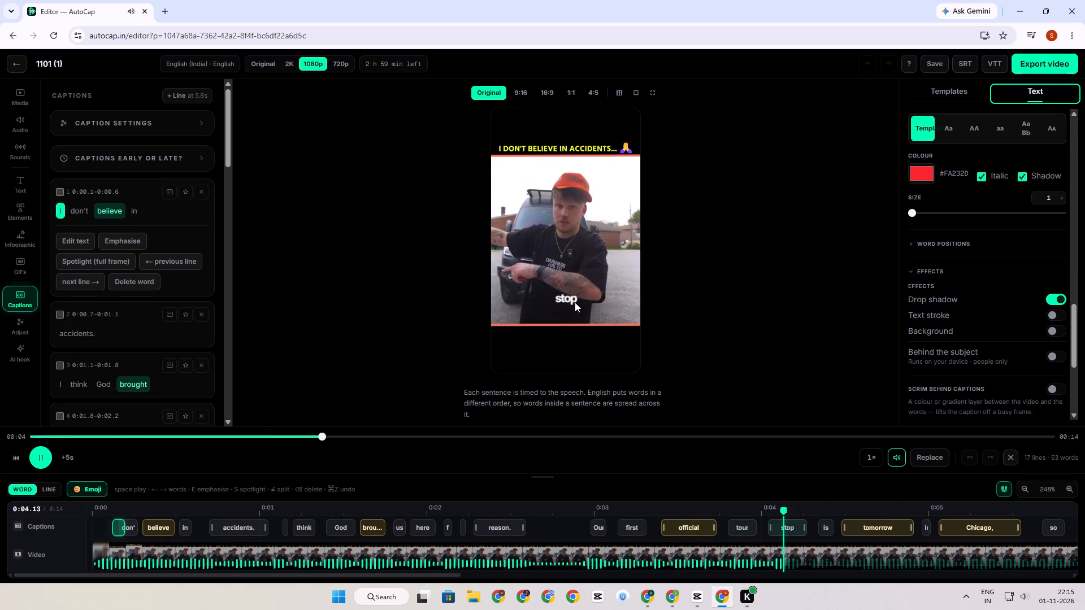
click(574, 299)
key(space)
click(573, 298)
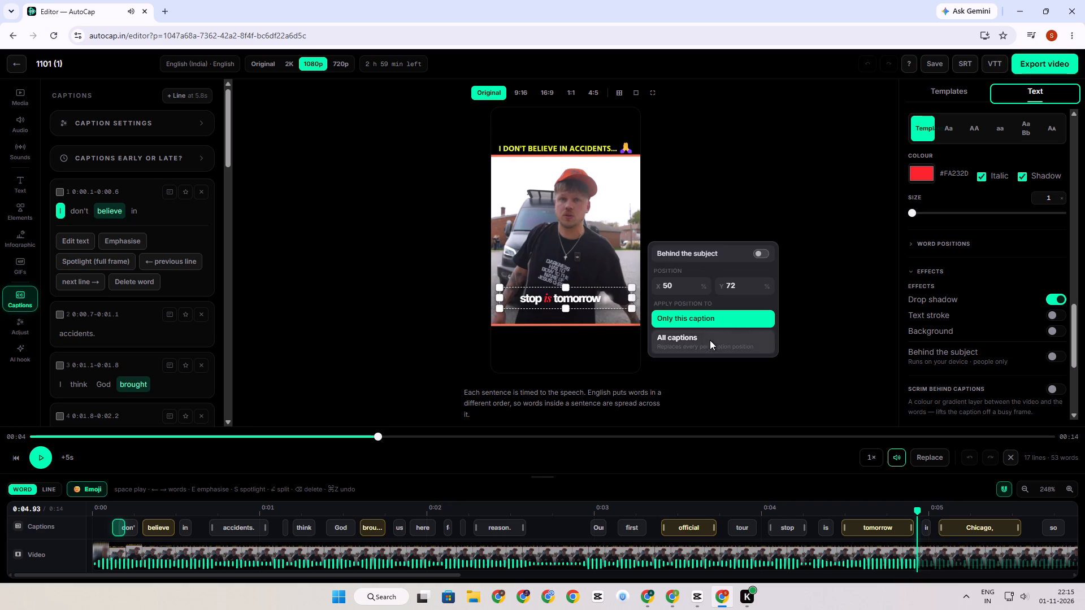
click(710, 340)
drag(584, 308, 579, 271)
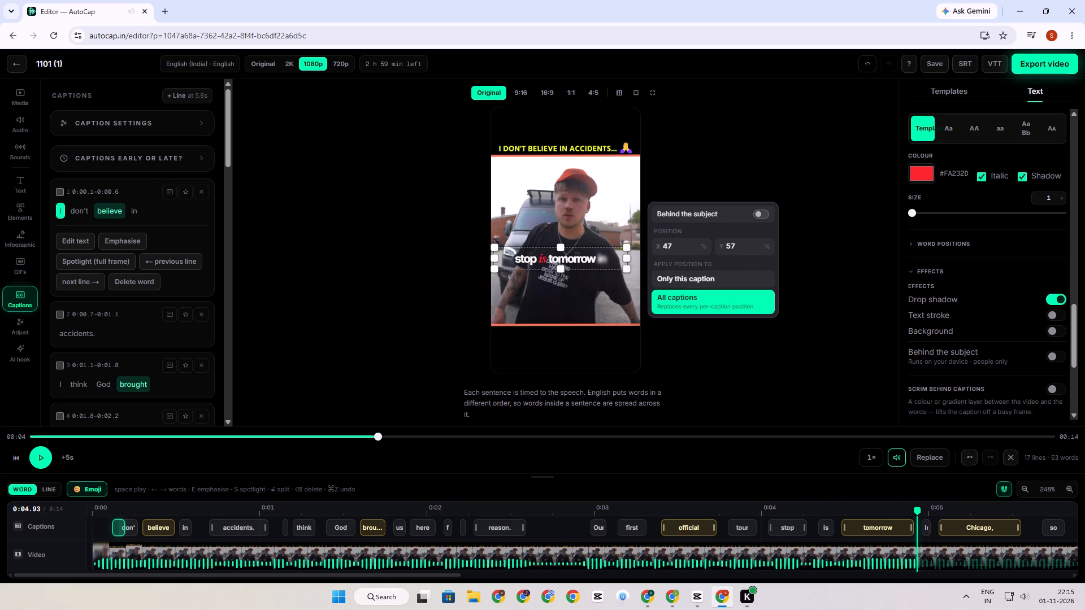
drag(579, 271, 582, 277)
key(space)
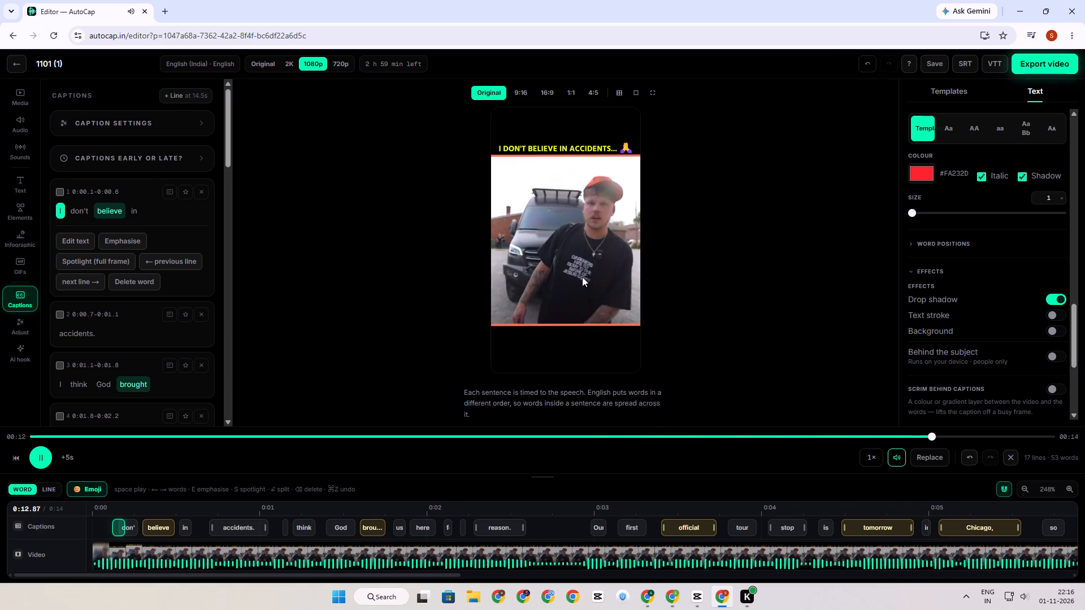
key(space)
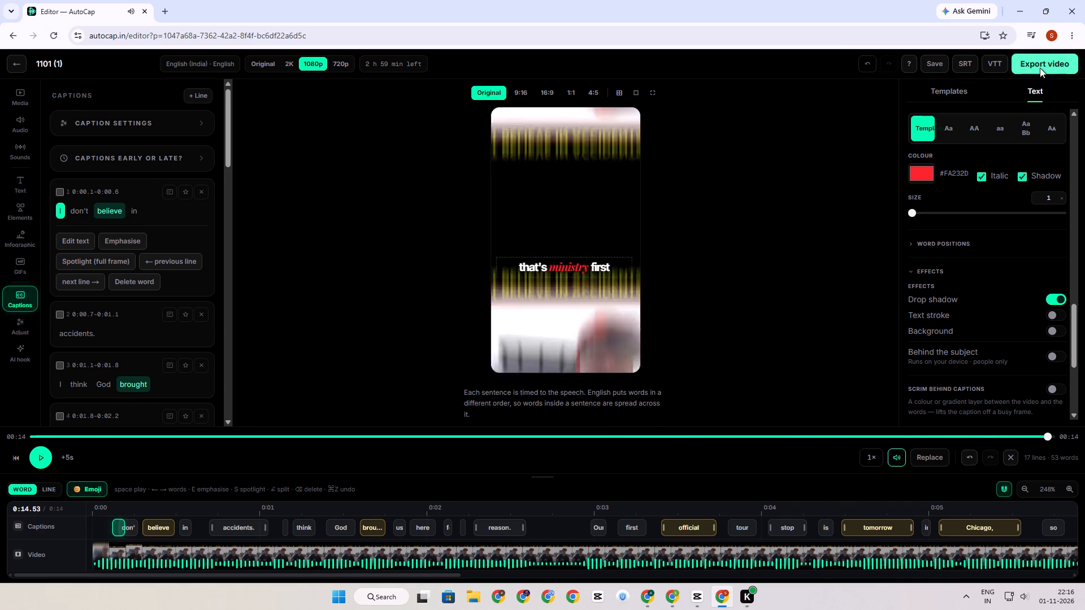
key(space)
Set the export resolution to 2K and export the captioned video.
click(283, 68)
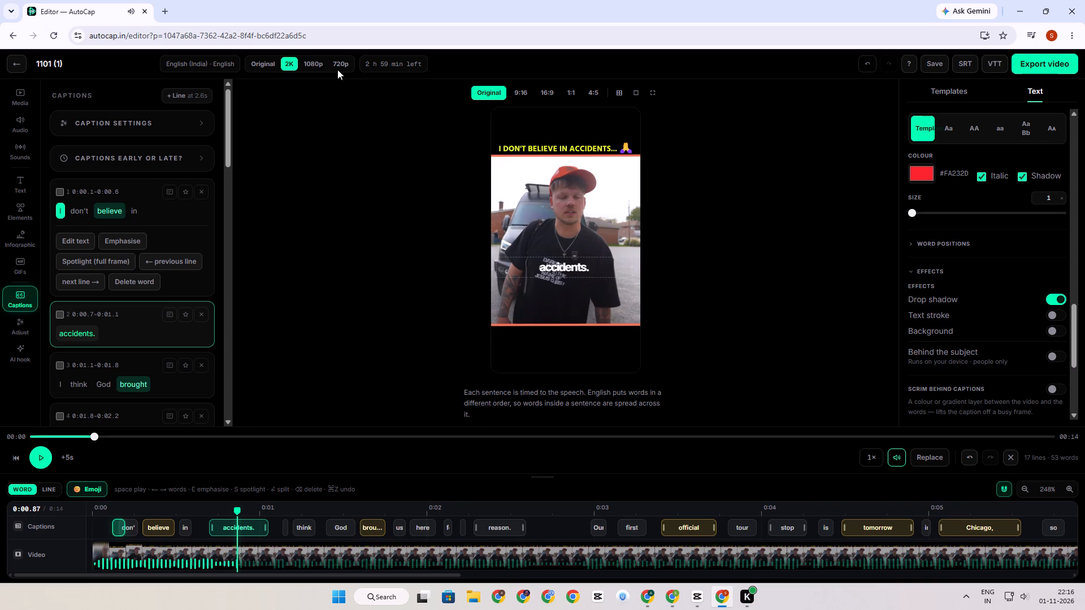
click(1036, 67)
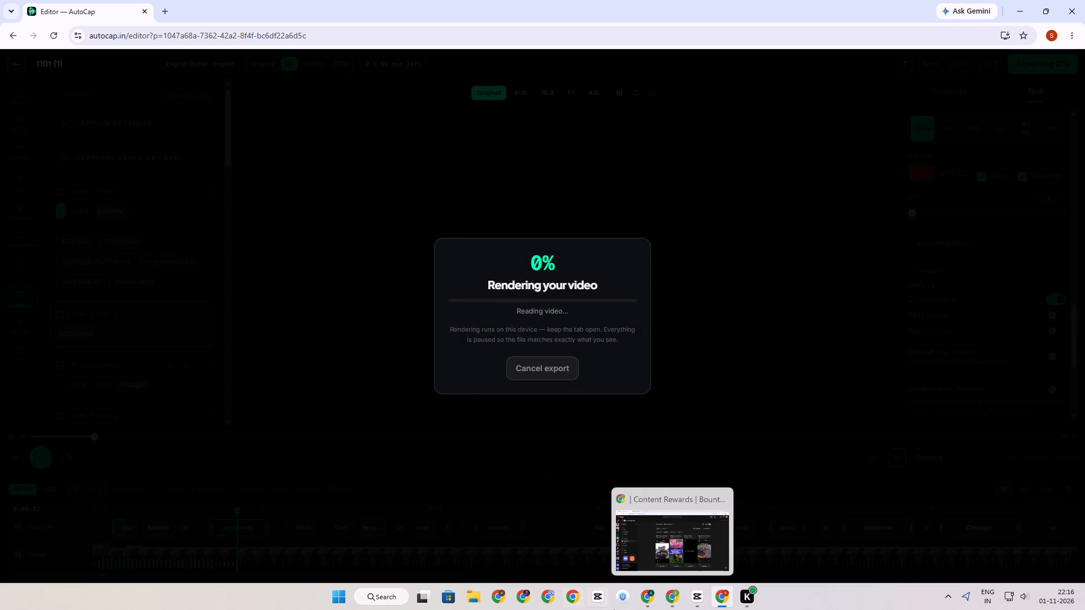
Switch to YouTube Studio, check the Short's overview and realtime views for 60 minutes and 48 hours, and close that browser window.
click(653, 602)
scroll(458, 451, up, 2)
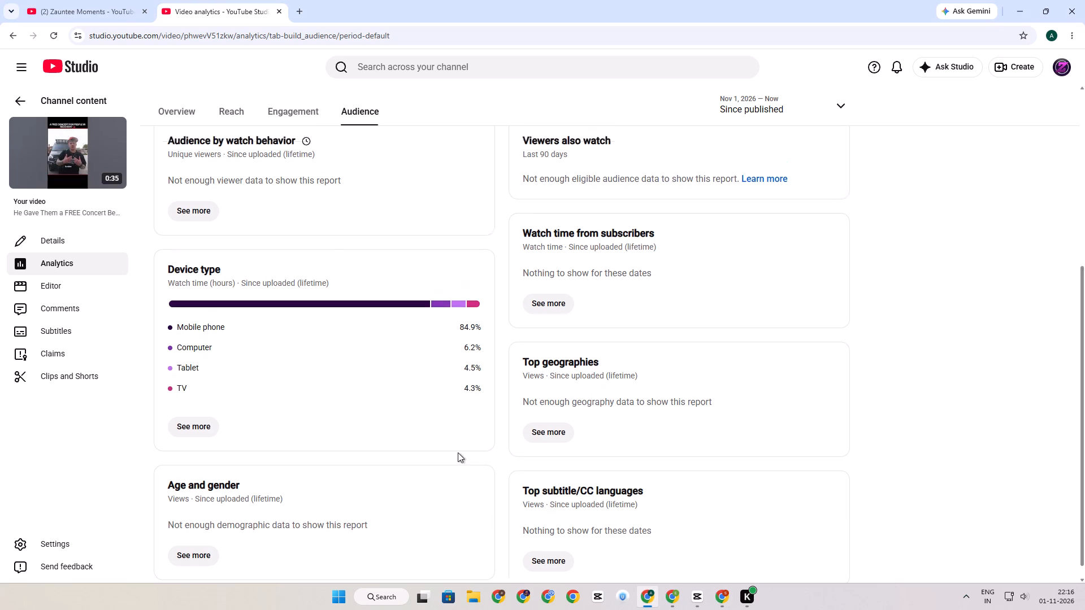
scroll(458, 452, up, 7)
click(225, 146)
click(190, 145)
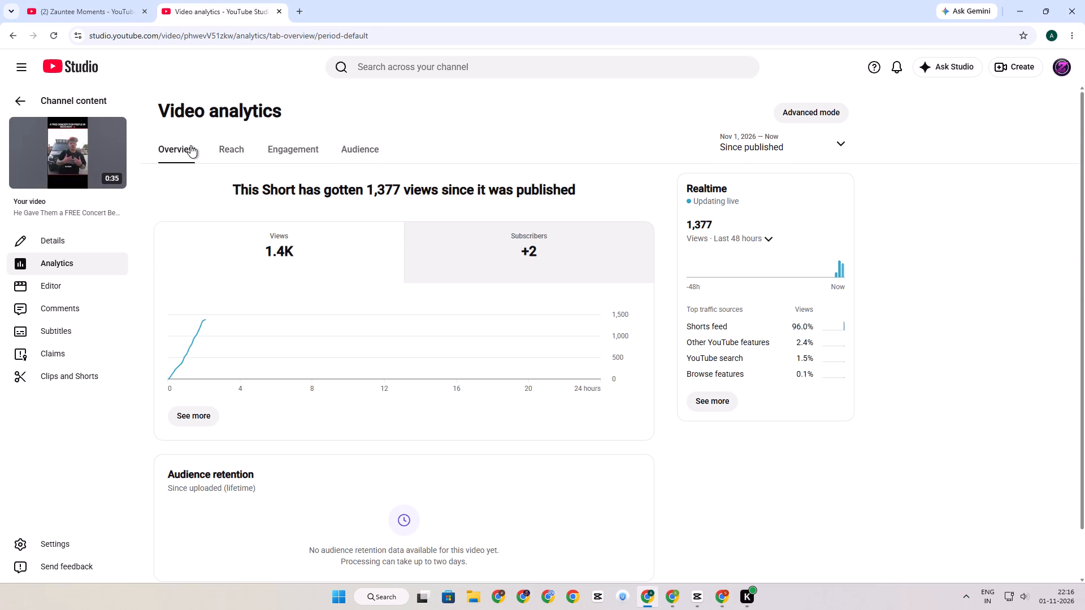
click(724, 232)
click(739, 255)
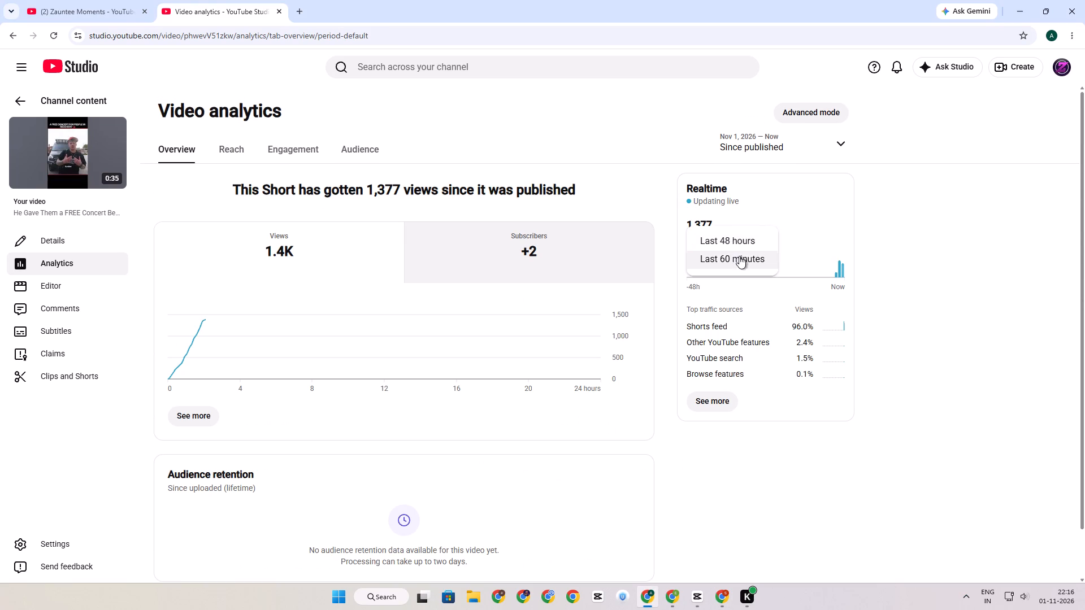
click(744, 243)
click(743, 243)
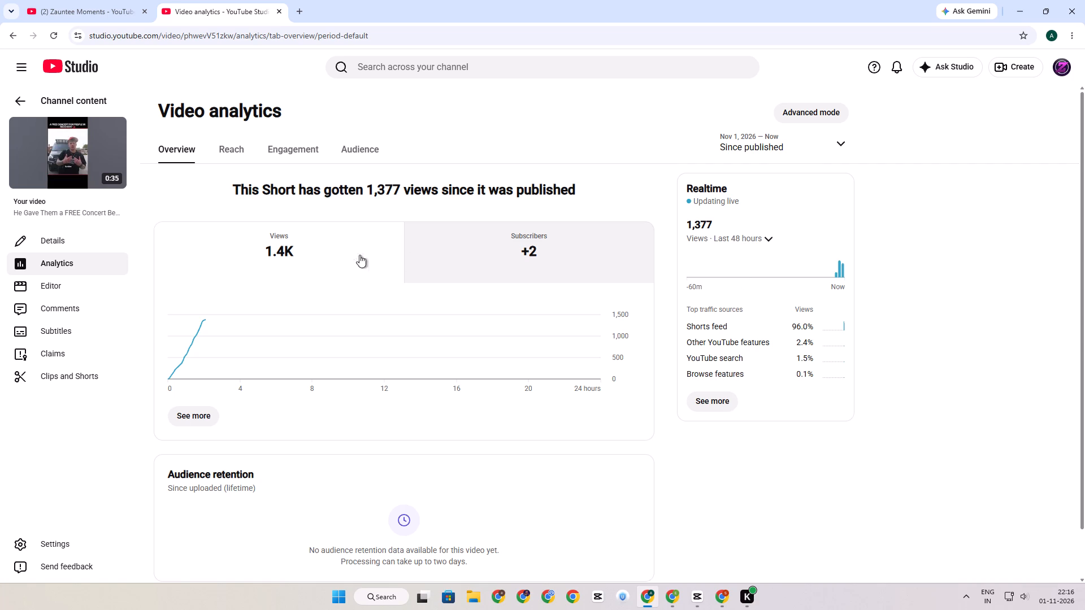
drag(346, 254, 351, 254)
click(1080, 14)
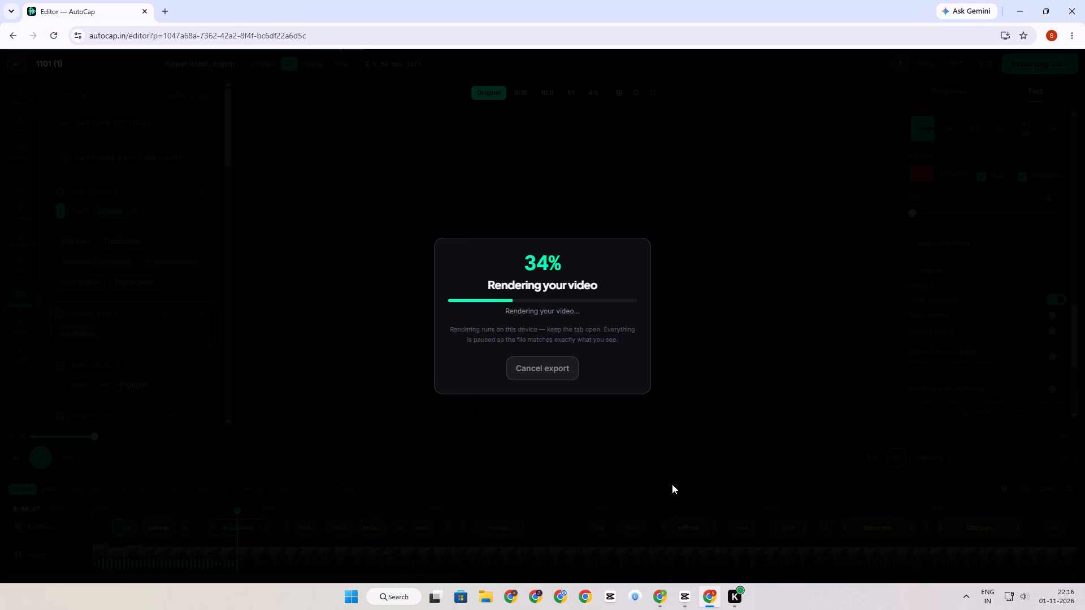
Open Urban VPN to check its connection status and minimize its window.
click(630, 598)
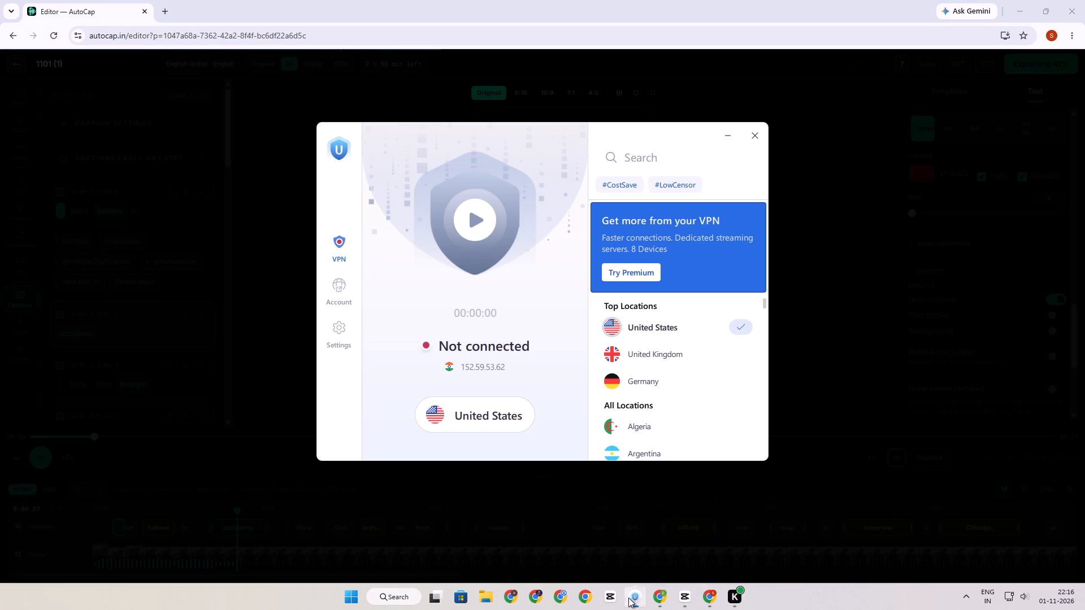
click(729, 141)
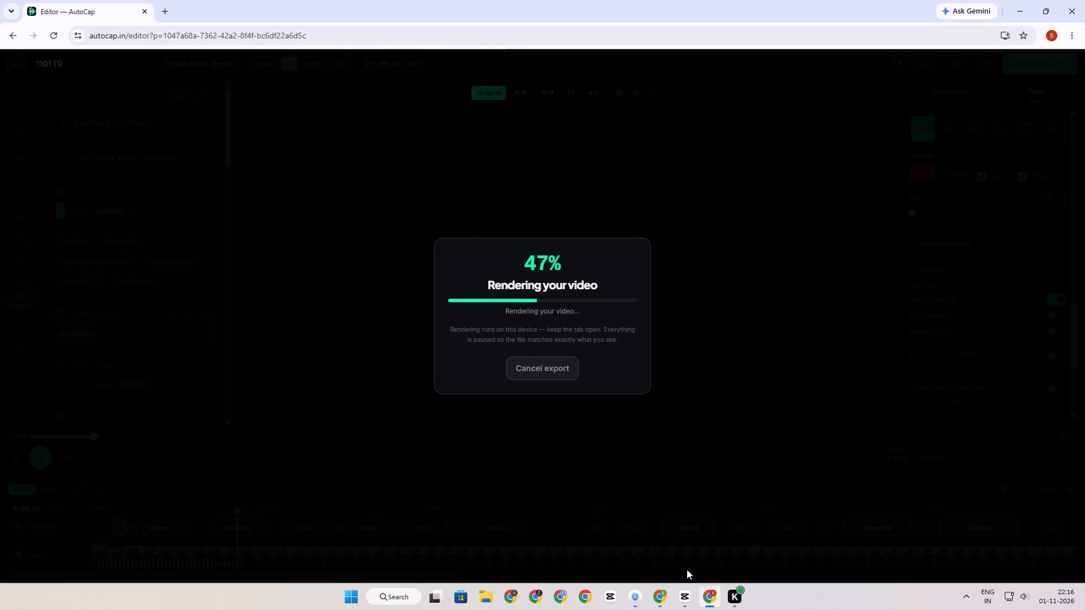
Switch to the Whop window and reload the Content Rewards submissions page.
click(668, 607)
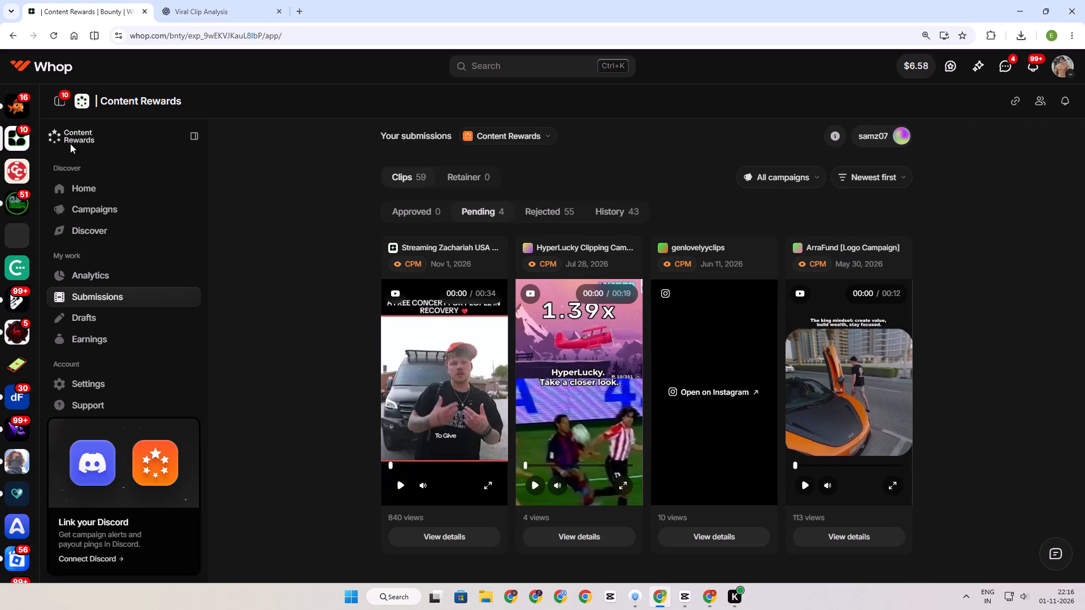
click(59, 32)
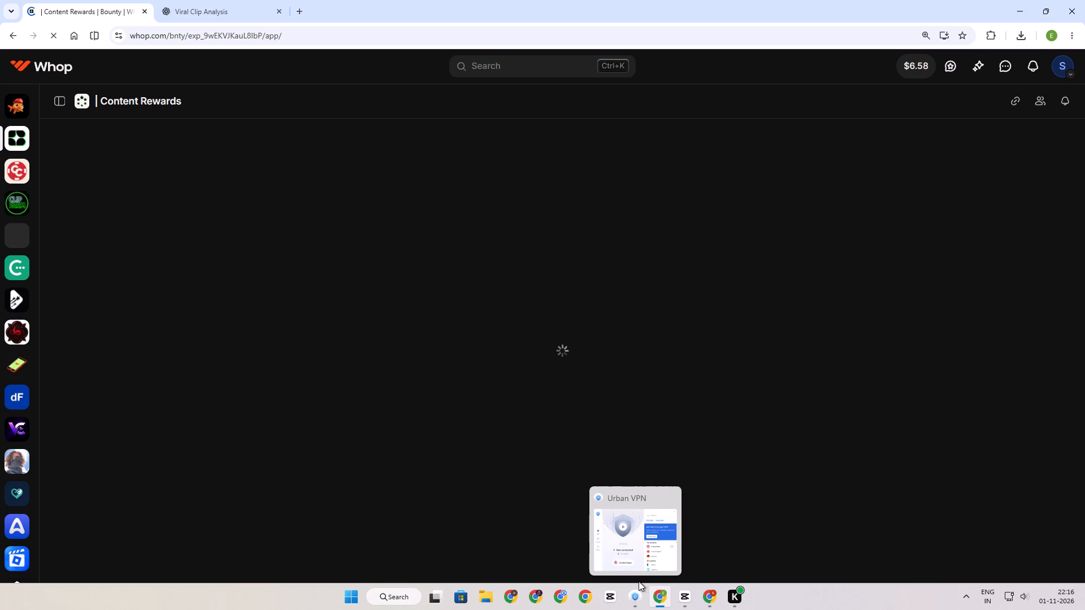
Connect Urban VPN to the United States location and minimize its window.
click(639, 594)
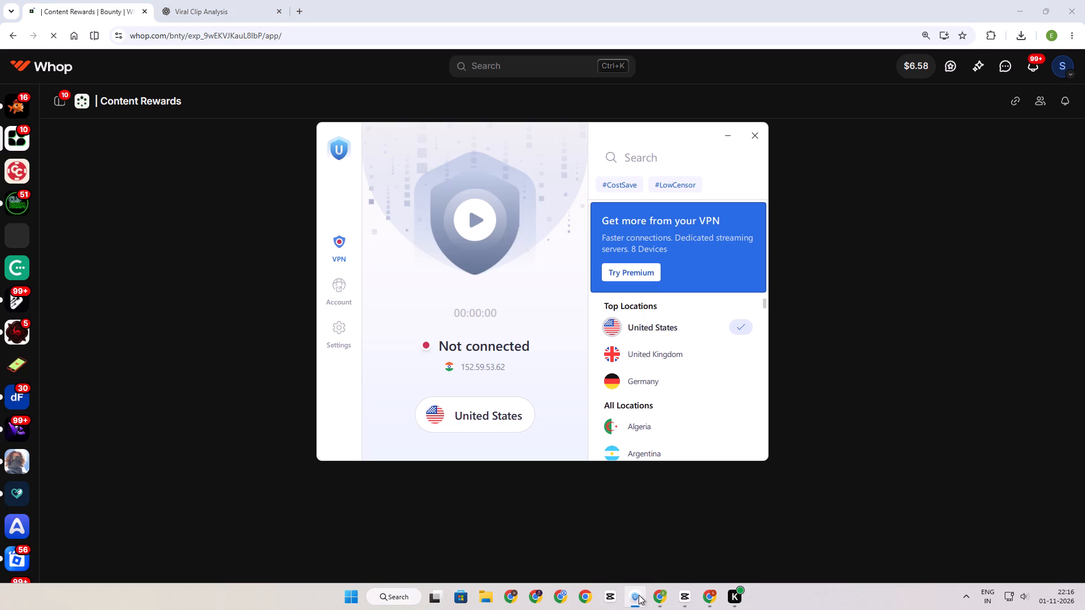
click(479, 239)
click(733, 132)
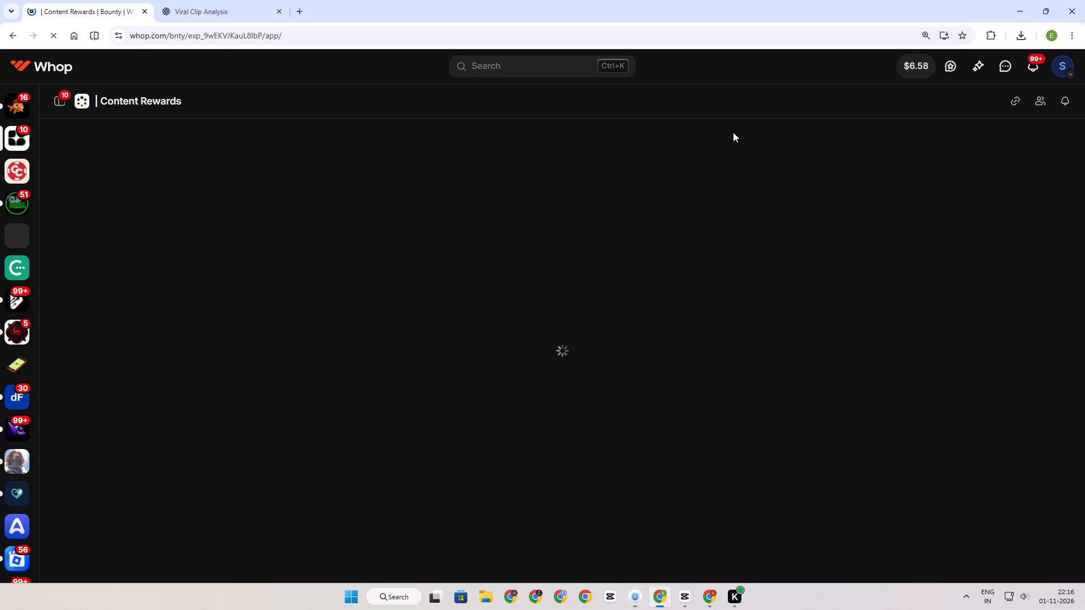
Check the export of 1101 (1) in AutoCap and the Urban VPN connection status.
click(707, 598)
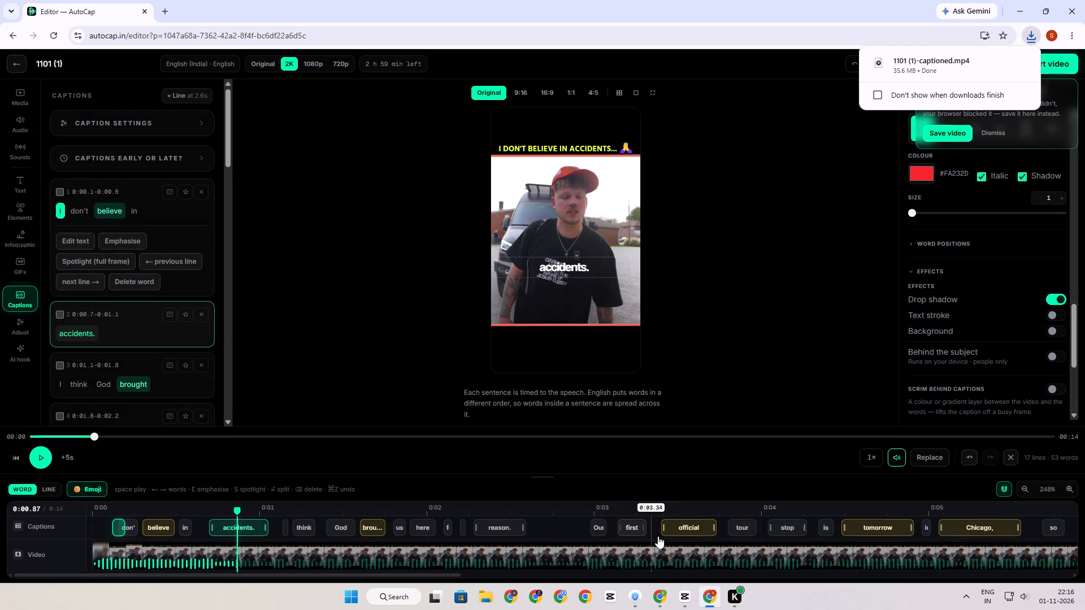
click(661, 597)
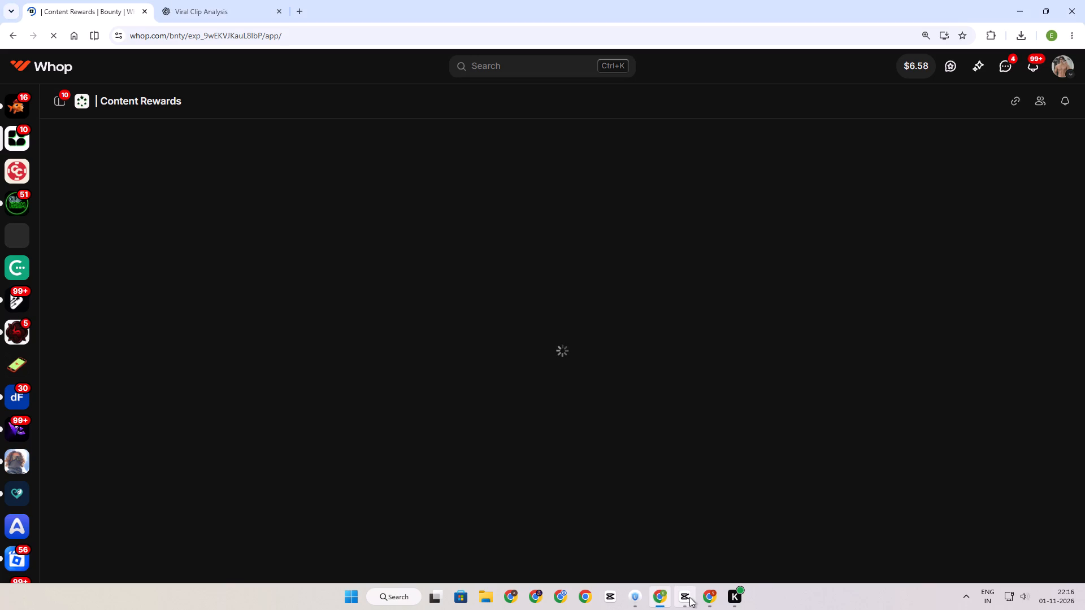
click(692, 595)
click(708, 600)
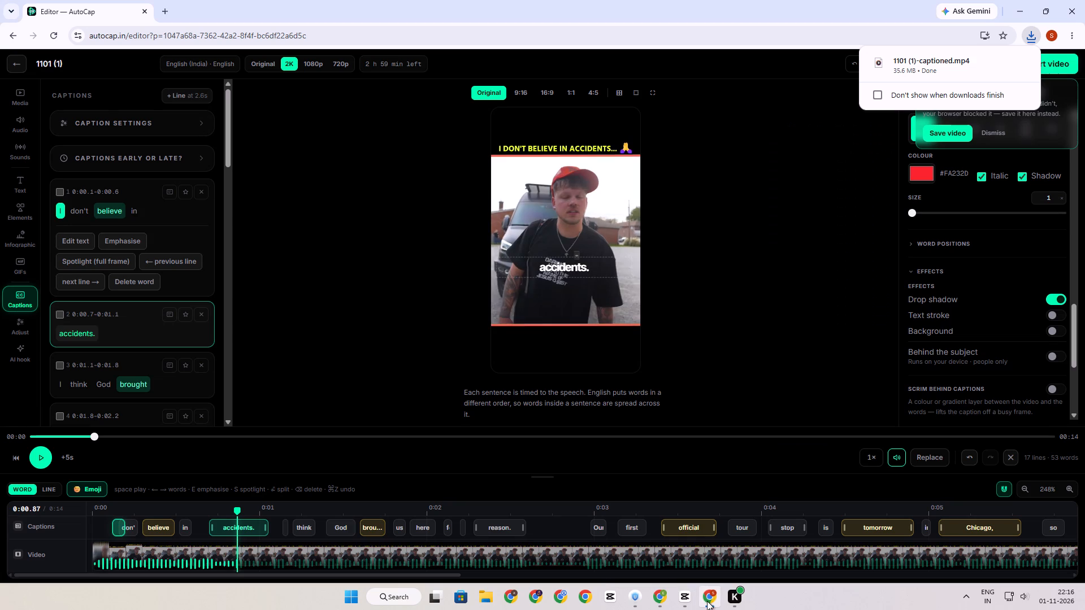
click(634, 601)
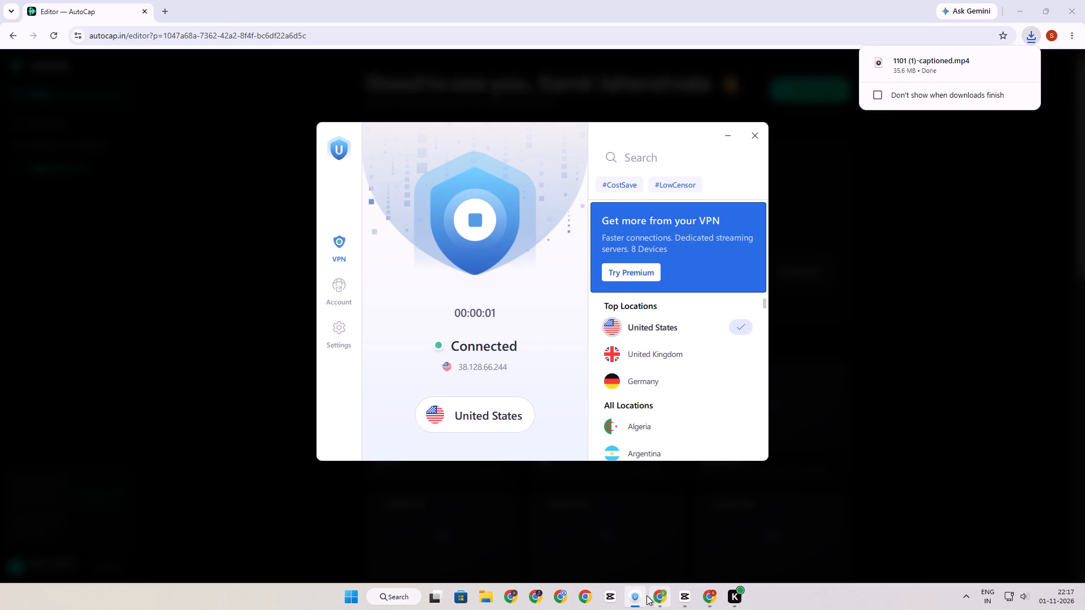
Open a browser window with the AI Founder Hub profile and load YouTube from its shortcut.
click(583, 594)
click(503, 272)
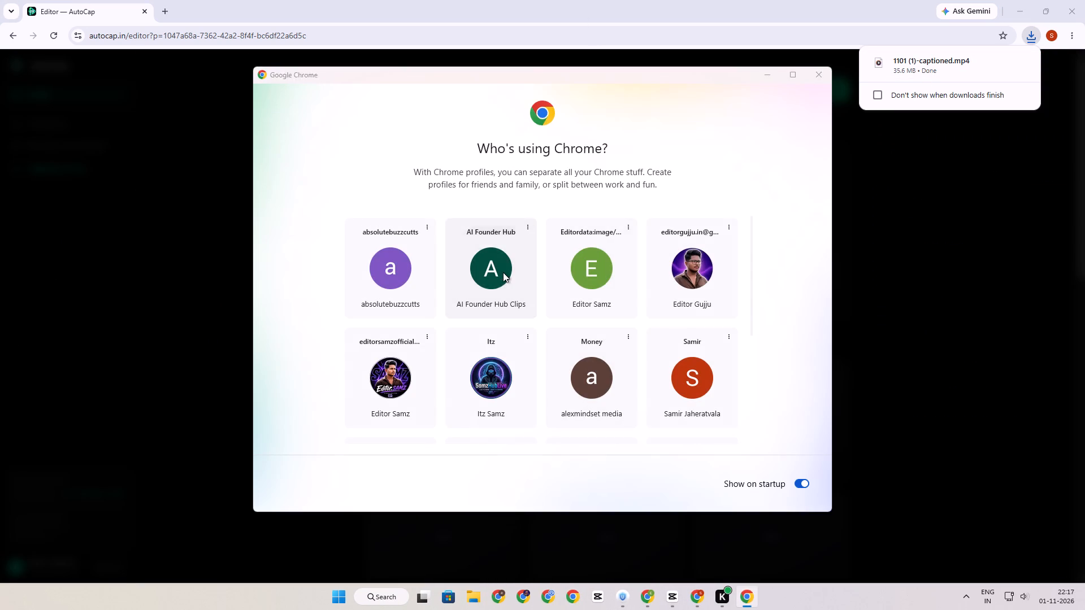